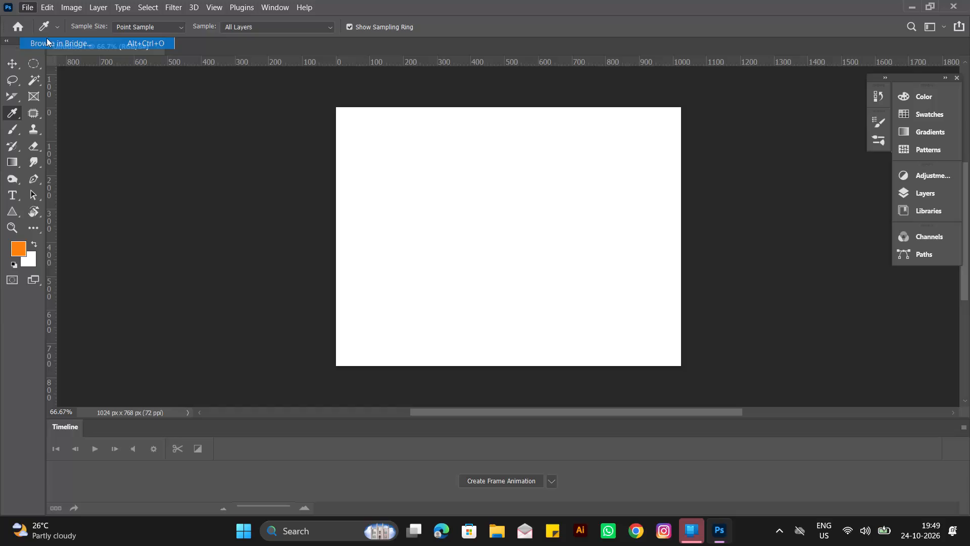
# Bring up the dialog for opening a file and look through the pic folder for a suitable image.
pyautogui.click(891, 19)
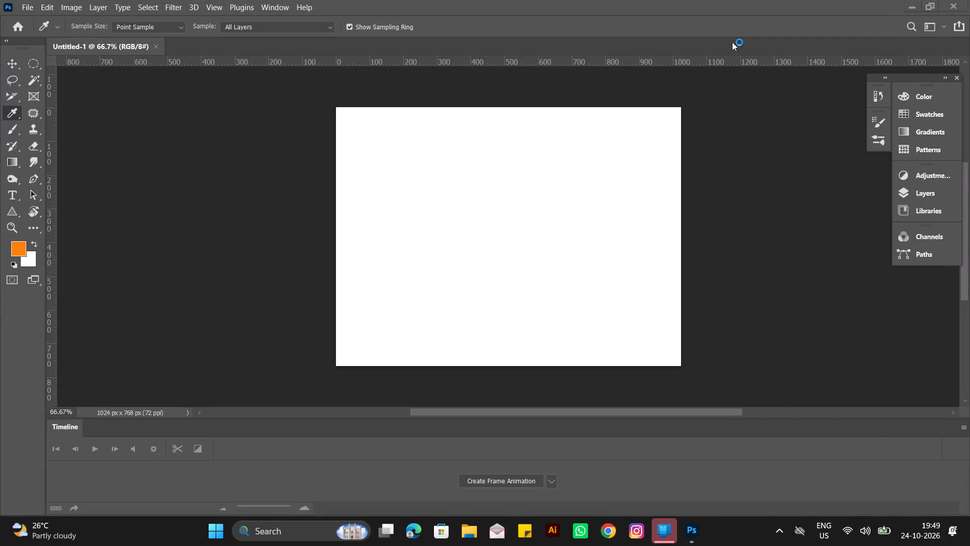
pyautogui.click(25, 4)
pyautogui.click(42, 33)
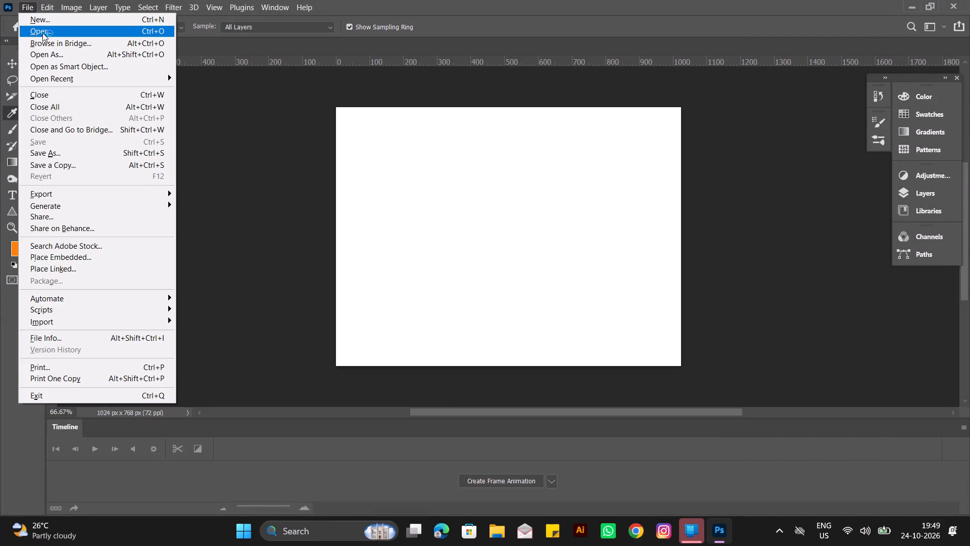
pyautogui.scroll(-3, 578, 186)
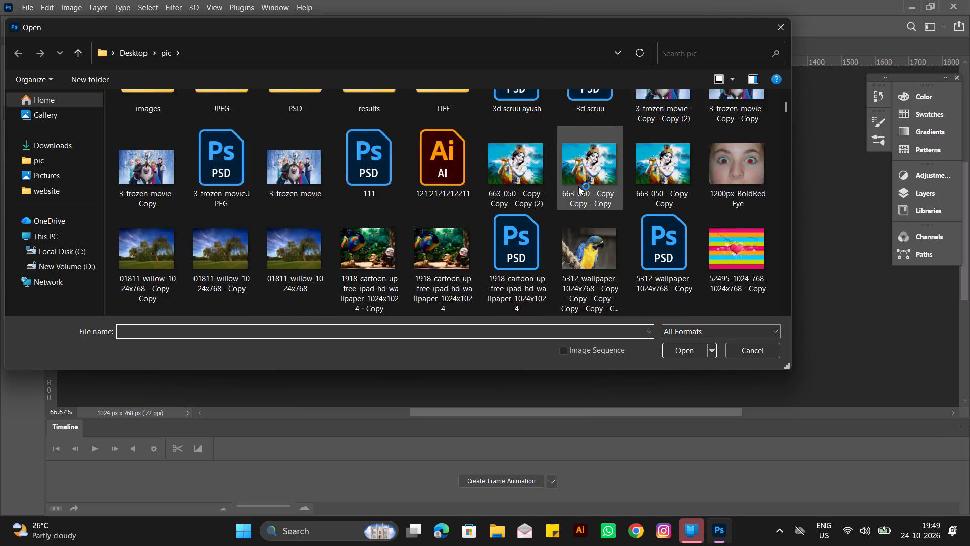
pyautogui.scroll(-6, 578, 186)
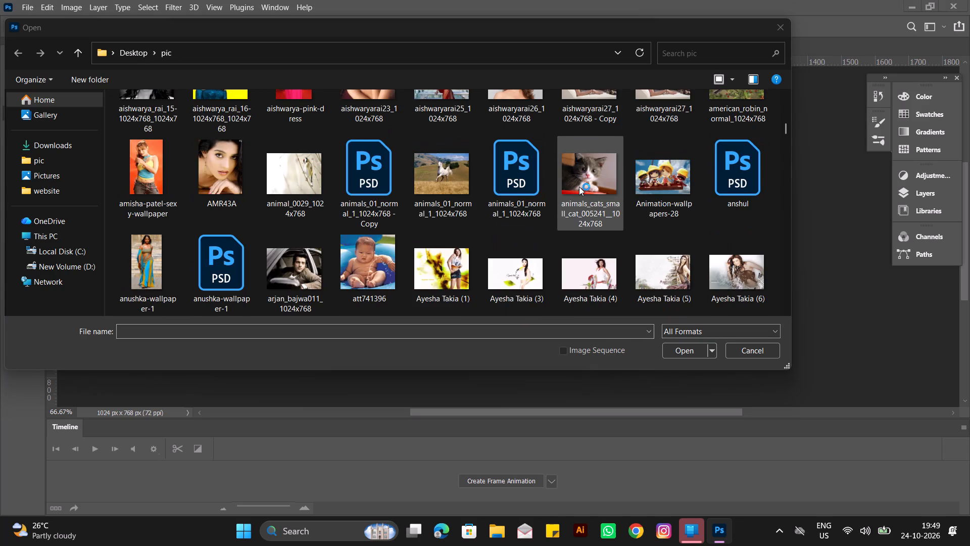
pyautogui.scroll(-3, 579, 187)
# Browse the Downloads folder for a suitable image, and leave the file dialog without opening anything.
pyautogui.click(70, 120)
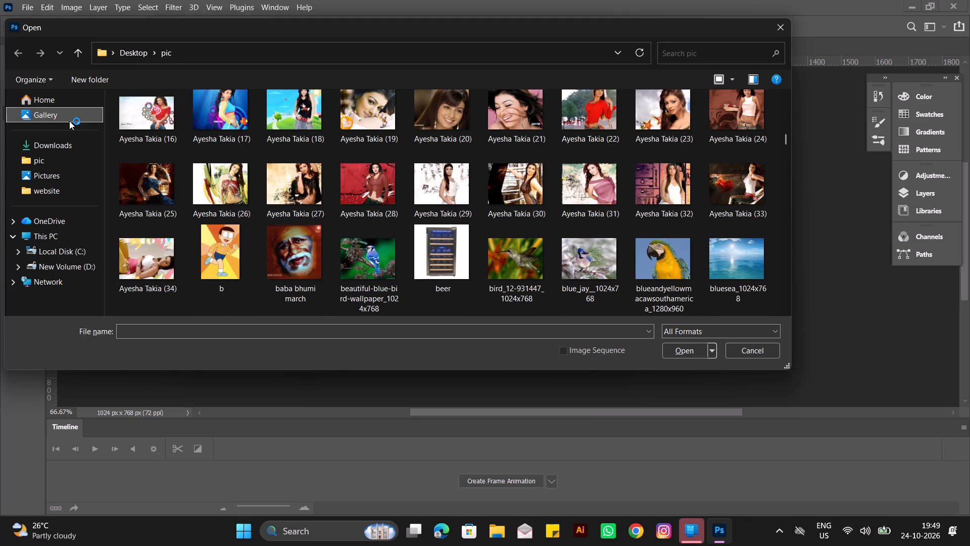
pyautogui.click(80, 152)
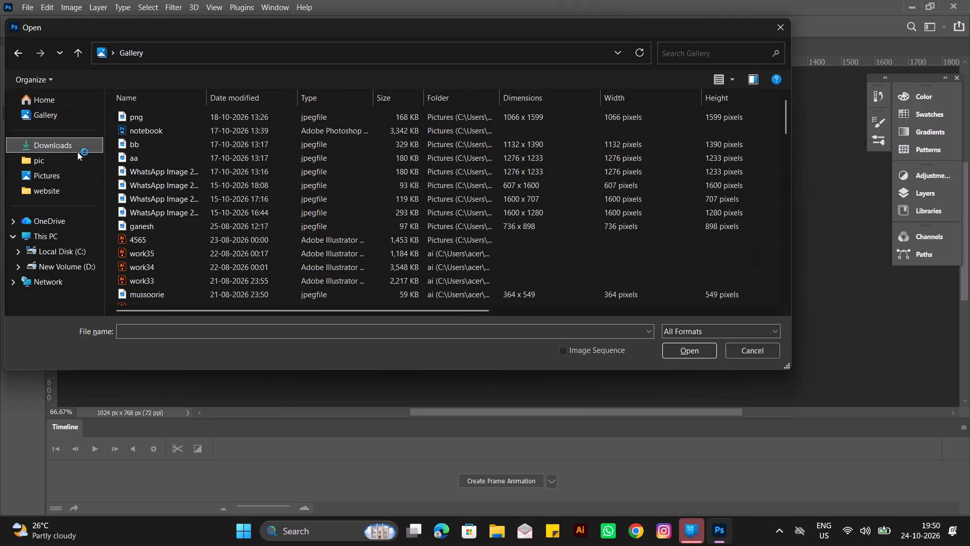
pyautogui.scroll(-4, 196, 151)
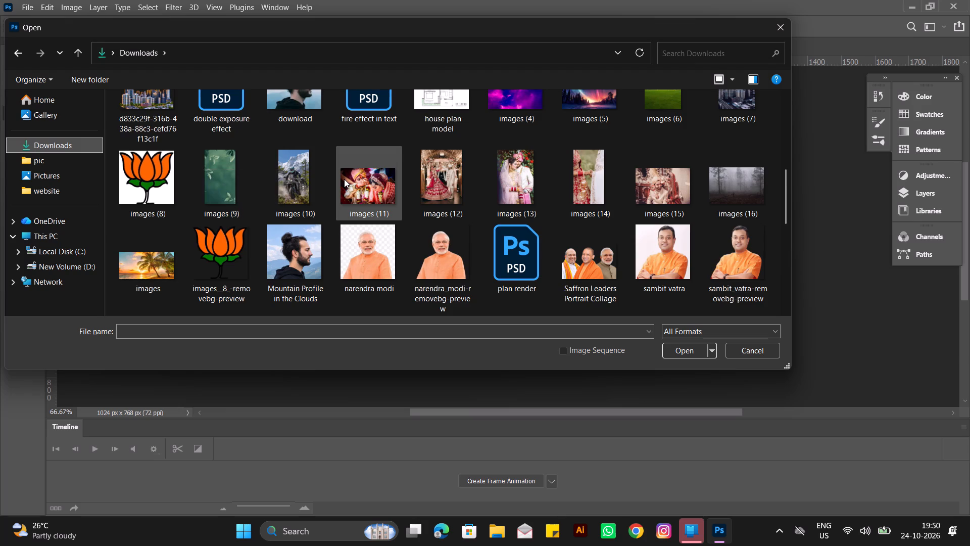
pyautogui.scroll(-2, 344, 179)
pyautogui.scroll(2, 345, 179)
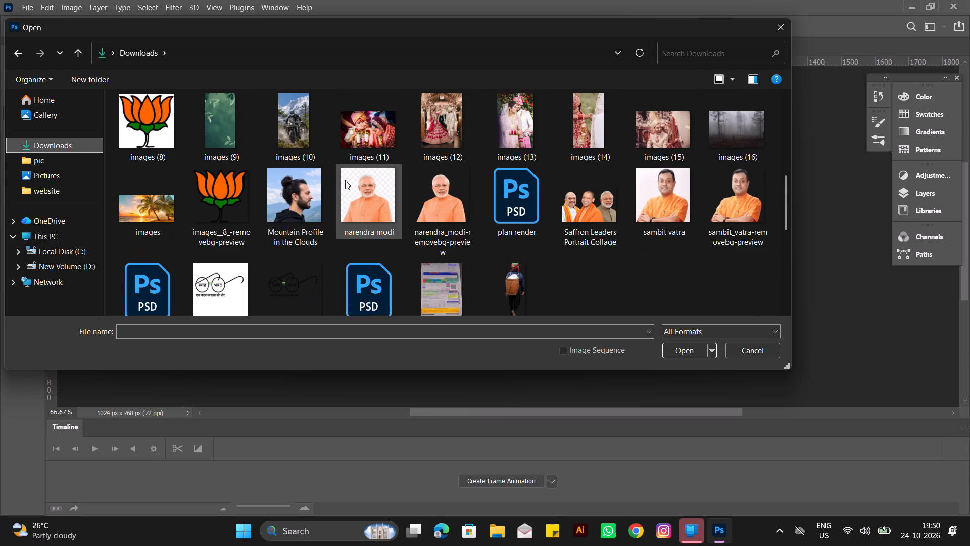
pyautogui.scroll(-1, 345, 180)
pyautogui.scroll(3, 345, 180)
pyautogui.scroll(-2, 345, 180)
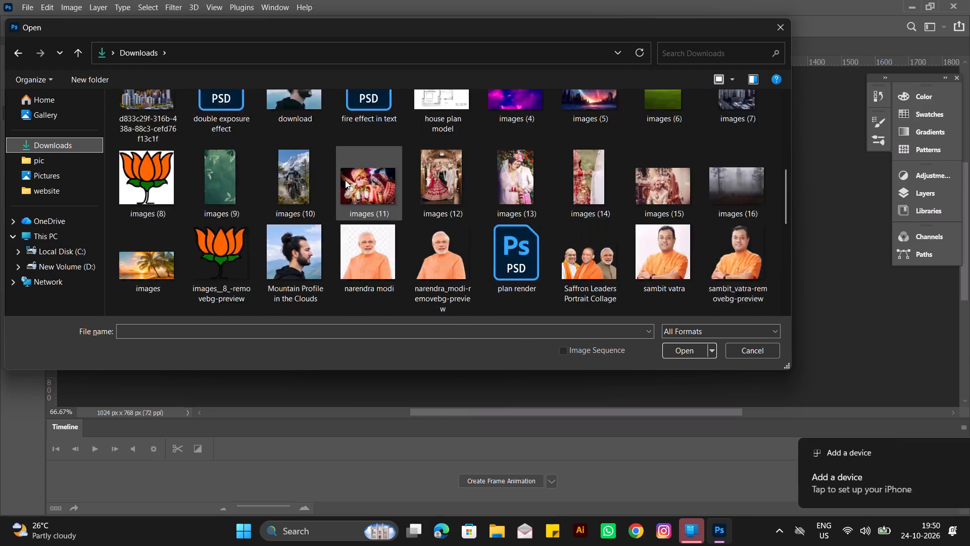
pyautogui.scroll(-2, 345, 180)
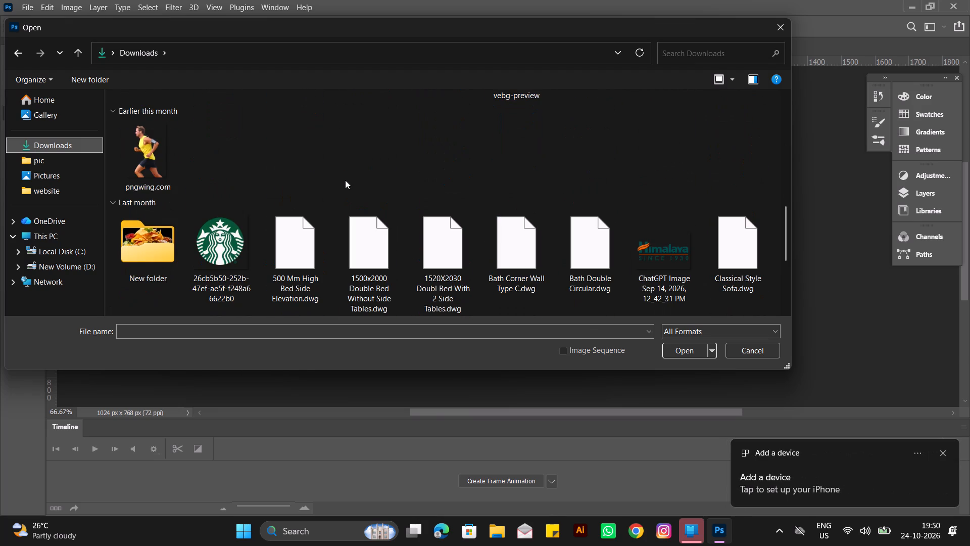
pyautogui.scroll(-5, 544, 150)
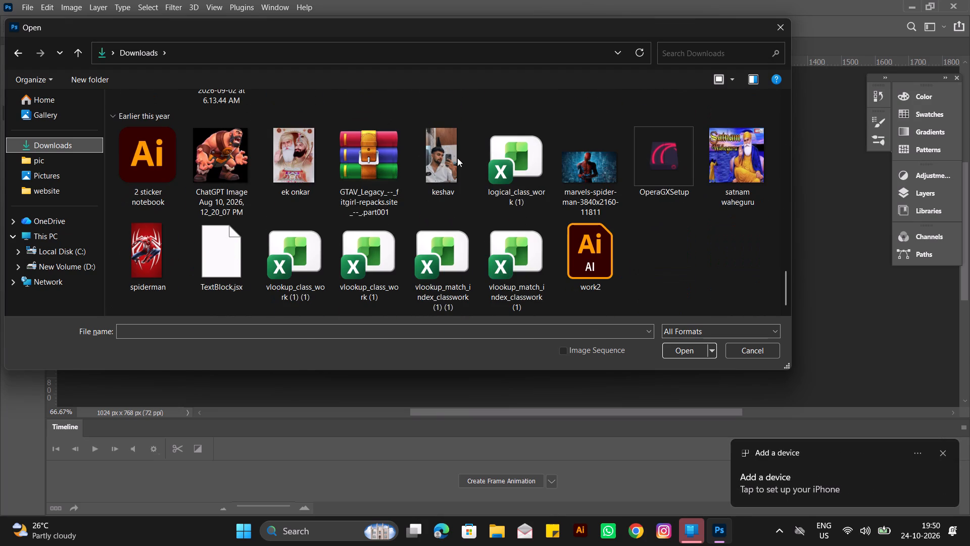
pyautogui.moveTo(295, 189); pyautogui.dragTo(433, 244)
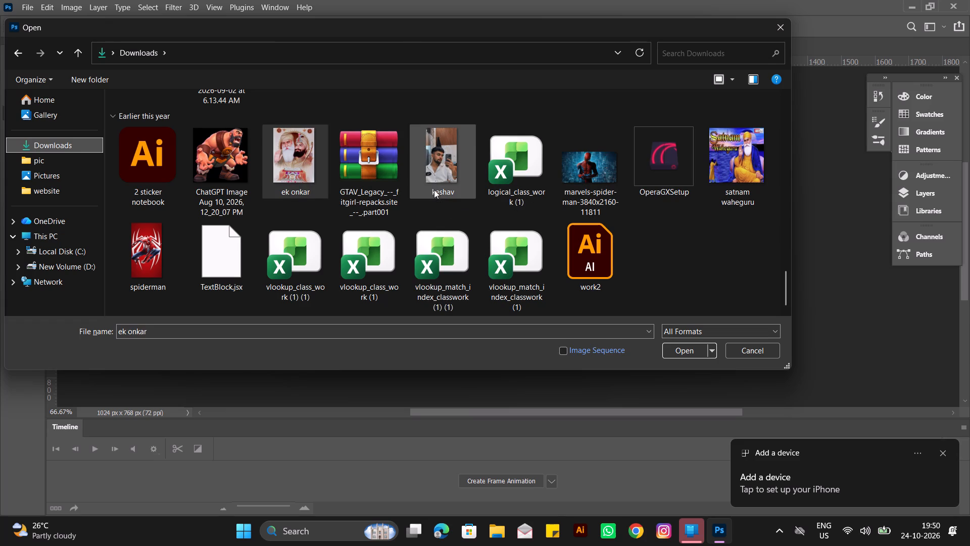
pyautogui.scroll(-6, 432, 188)
pyautogui.scroll(5, 353, 183)
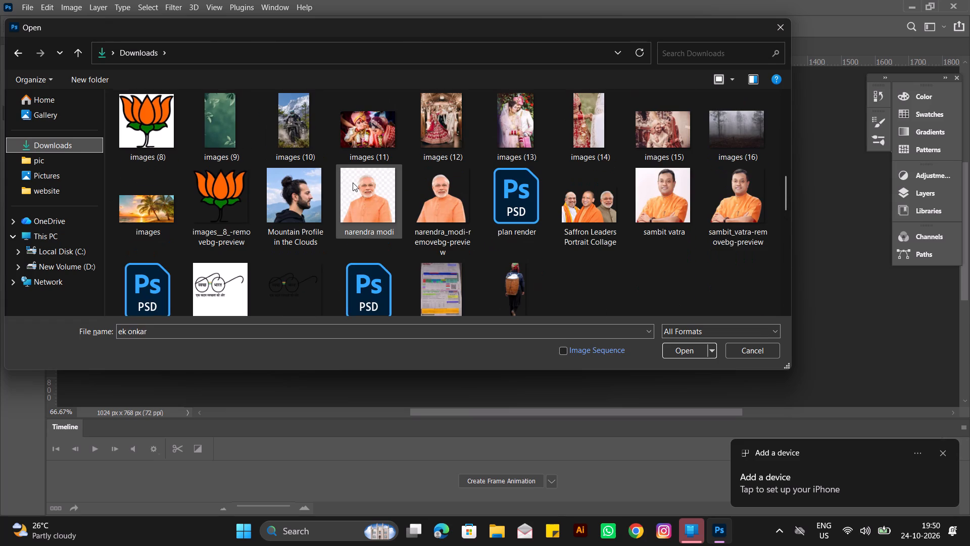
pyautogui.scroll(5, 343, 183)
pyautogui.scroll(-1, 343, 183)
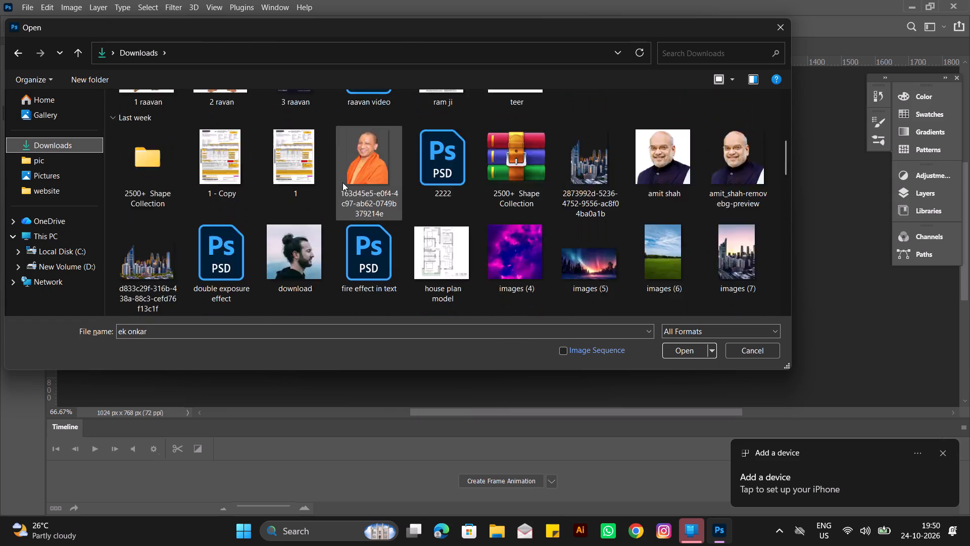
pyautogui.scroll(-2, 343, 183)
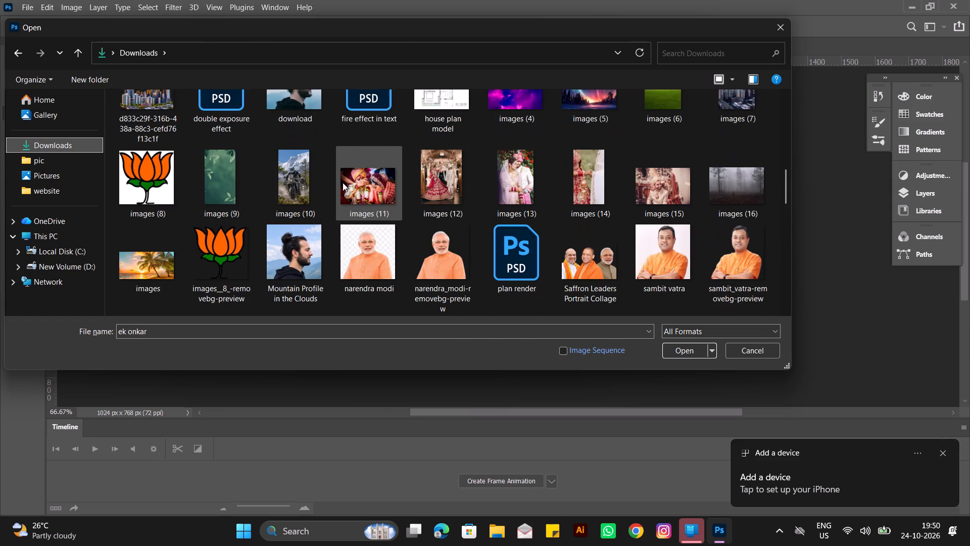
pyautogui.scroll(-3, 343, 183)
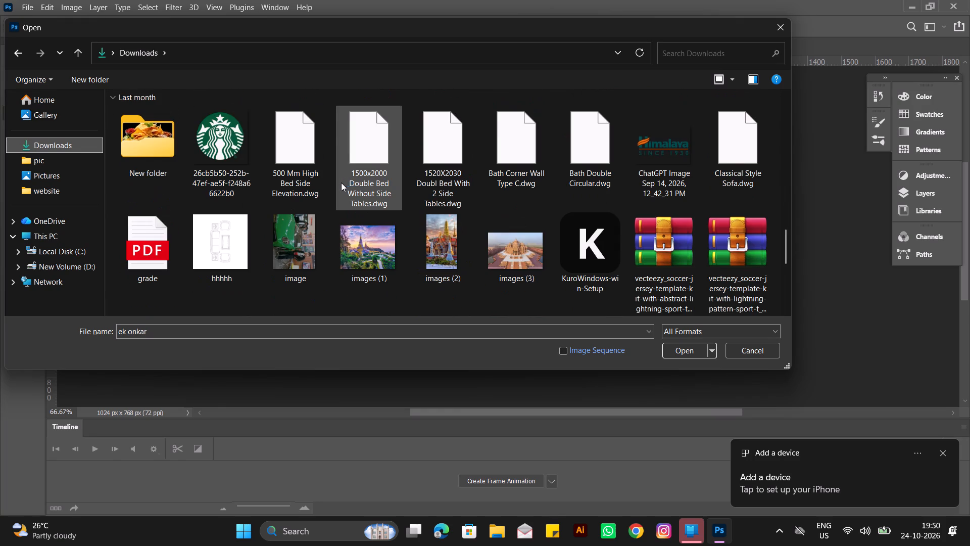
pyautogui.scroll(-2, 341, 183)
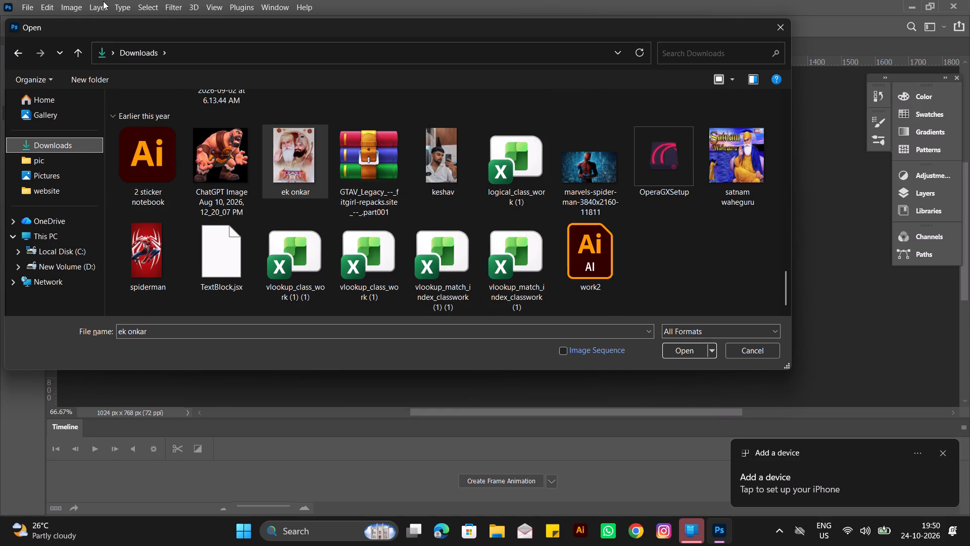
pyautogui.click(773, 26)
# Switch to WhatsApp.
pyautogui.click(612, 534)
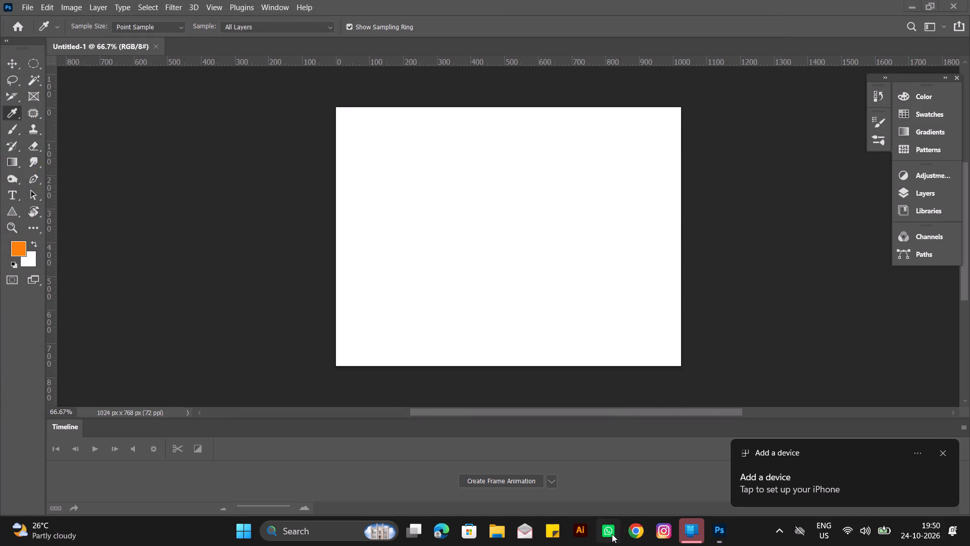
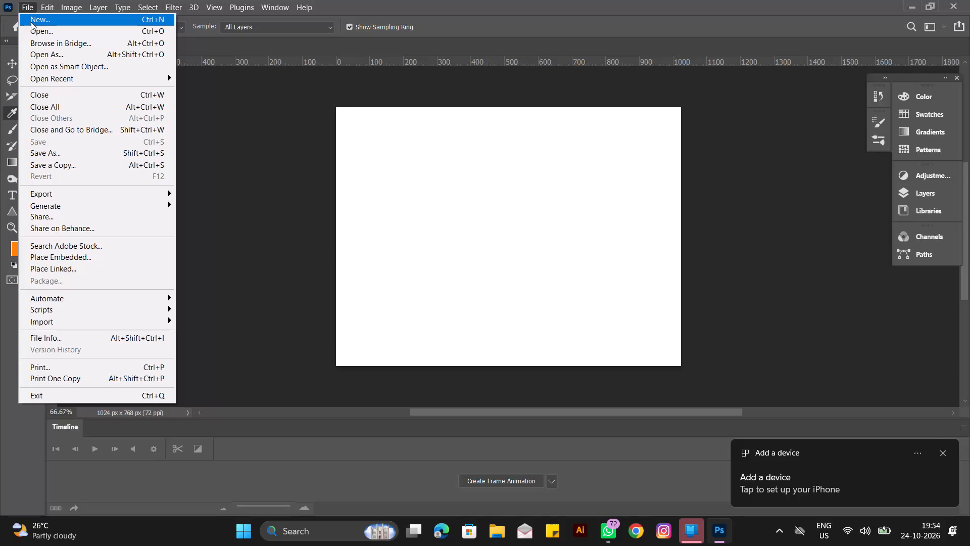
# Search the file dialog's Home location for "img" and open the img.jpeg photo.
pyautogui.click(33, 31)
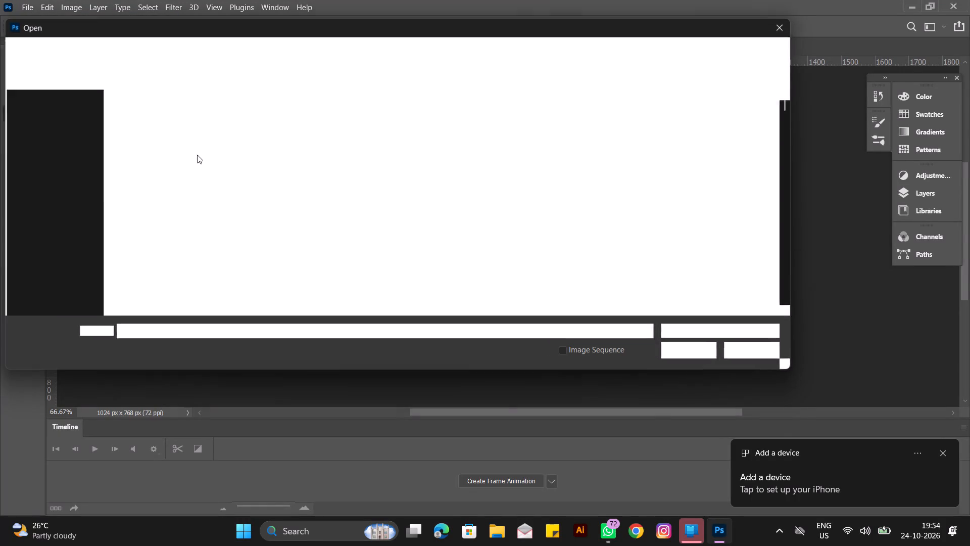
pyautogui.click(40, 119)
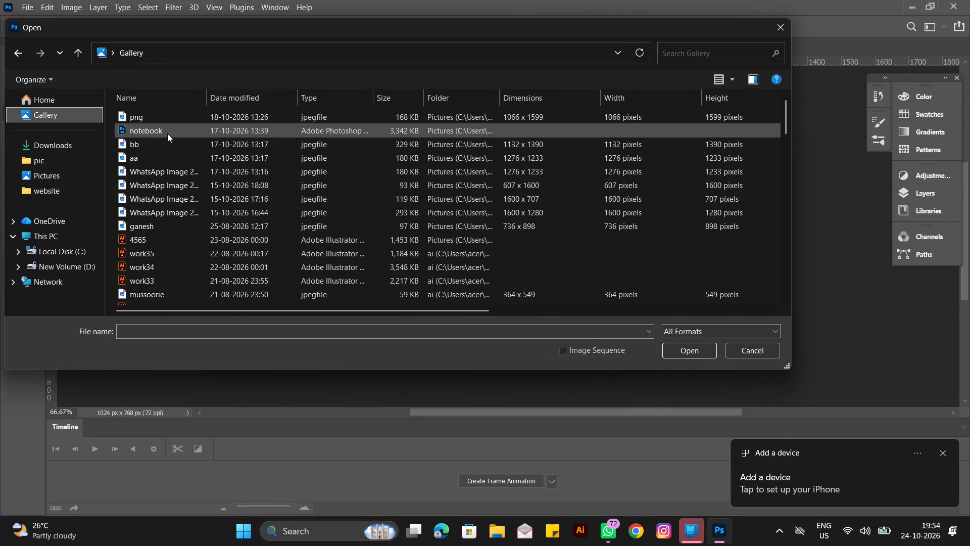
pyautogui.click(57, 99)
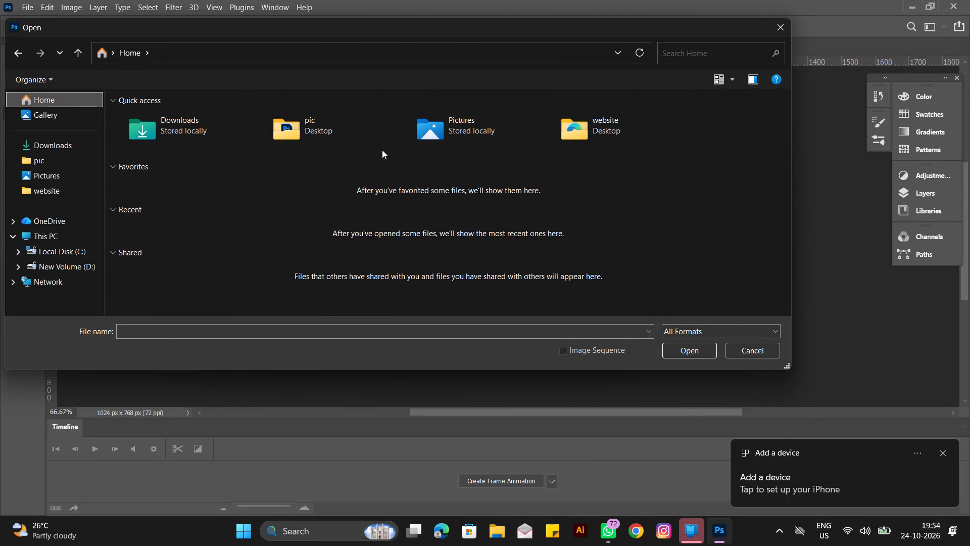
pyautogui.click(673, 52)
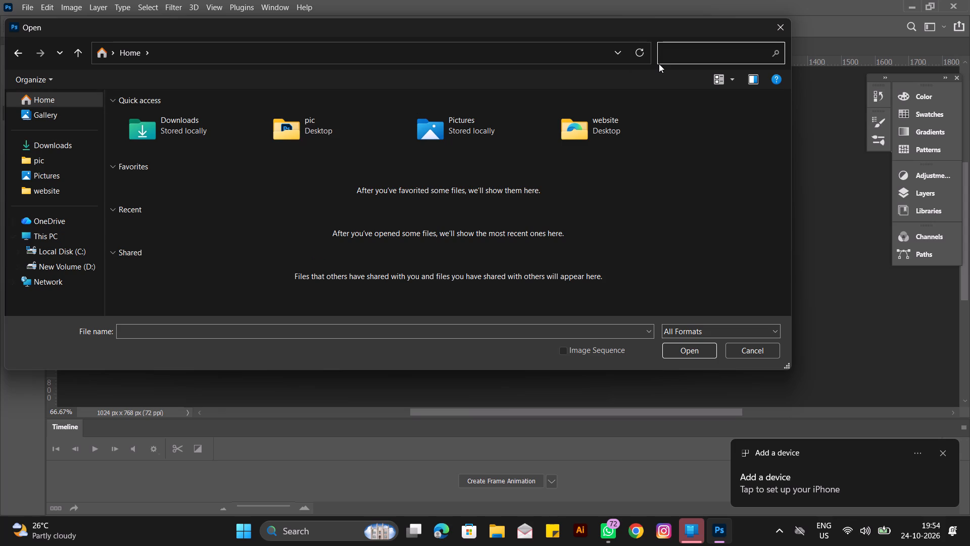
pyautogui.write('img')
pyautogui.doubleClick(274, 113)
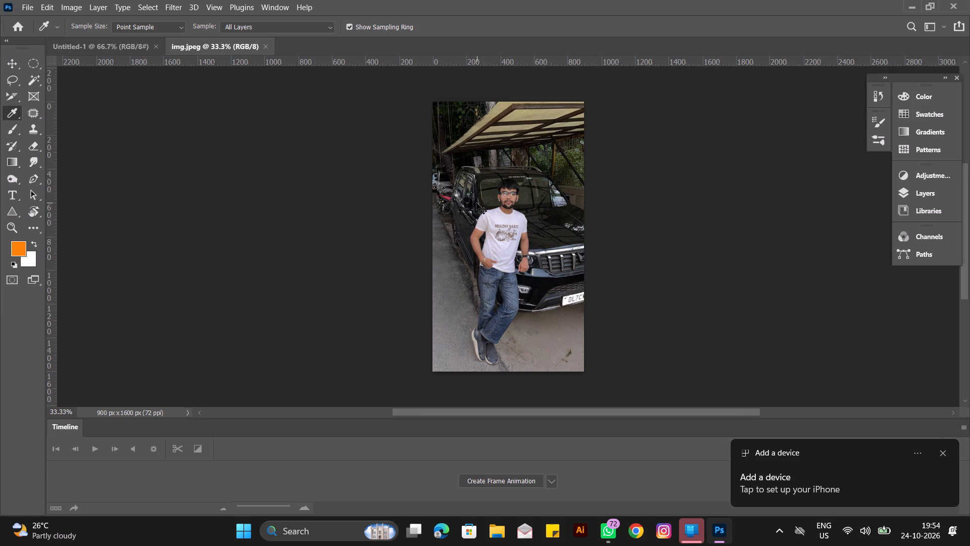
# Show the document's layers and unlock the Background so it becomes an editable layer.
pyautogui.hotkey('ctrl', '+')
pyautogui.hotkey('ctrl', '+')
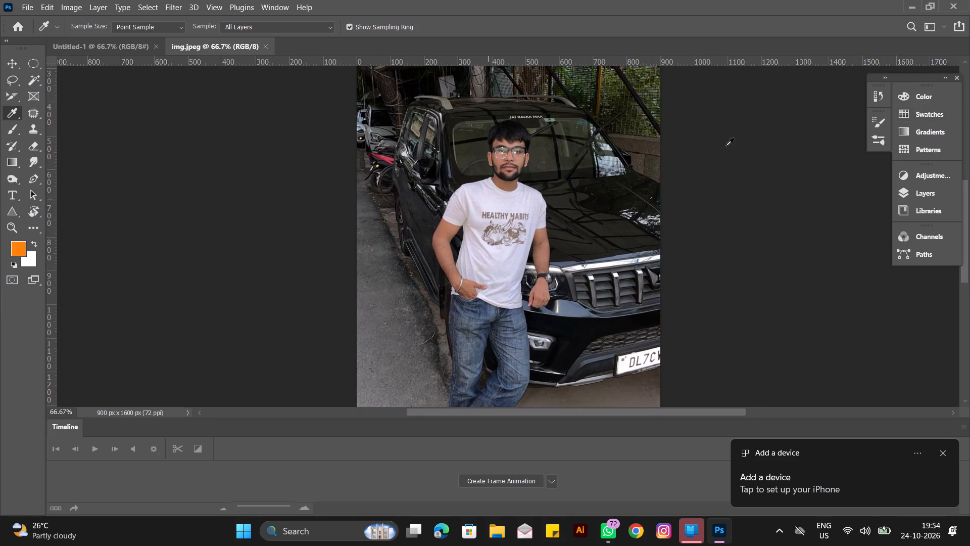
pyautogui.click(16, 60)
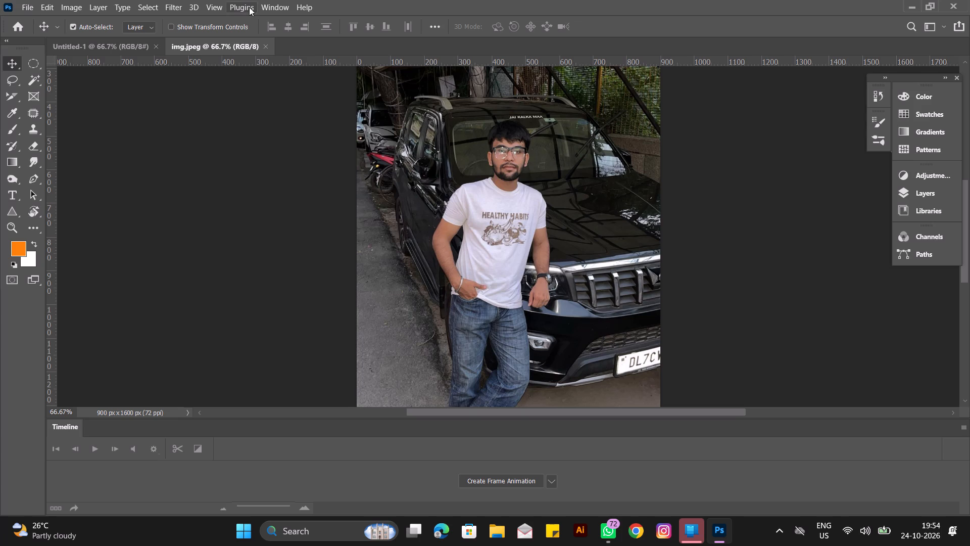
pyautogui.click(281, 5)
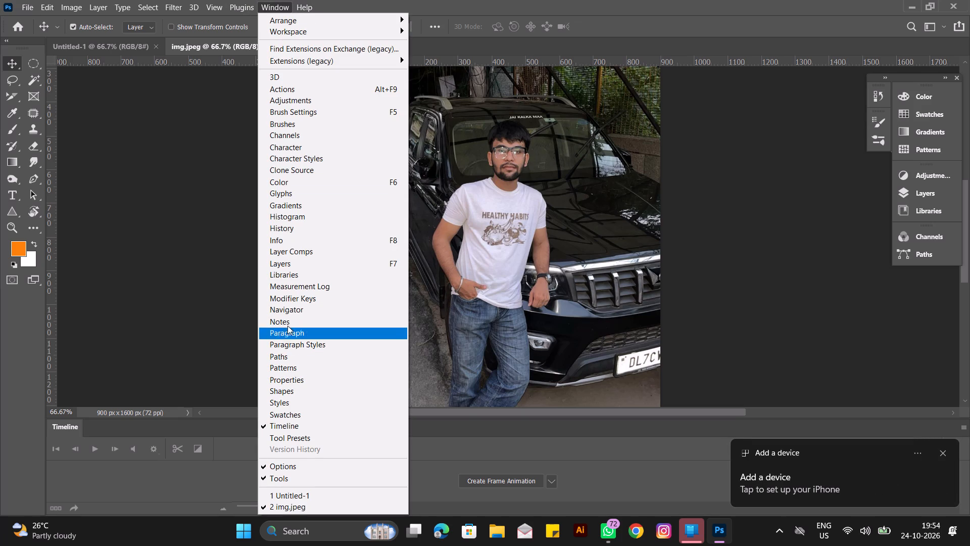
pyautogui.click(294, 258)
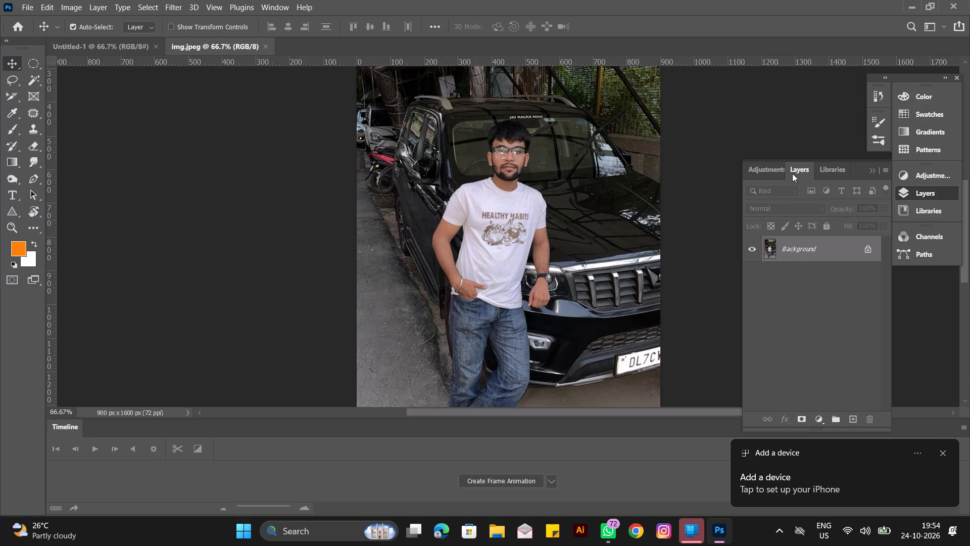
pyautogui.click(871, 249)
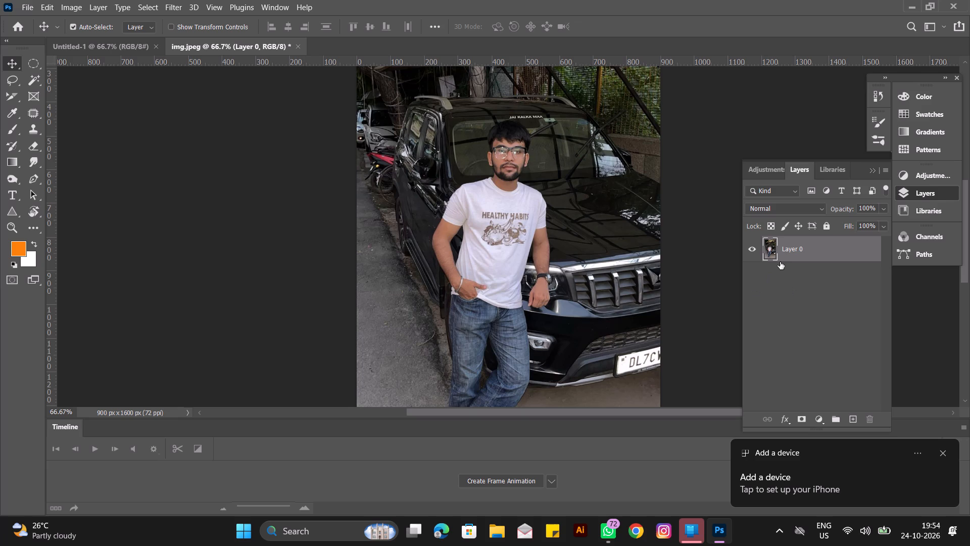
pyautogui.hotkey('ctrl', 'z')
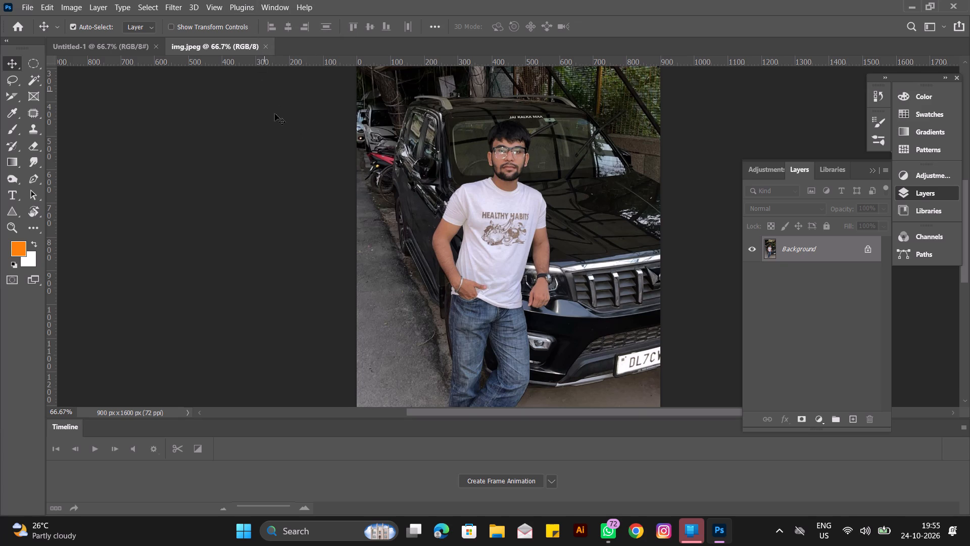
pyautogui.click(872, 251)
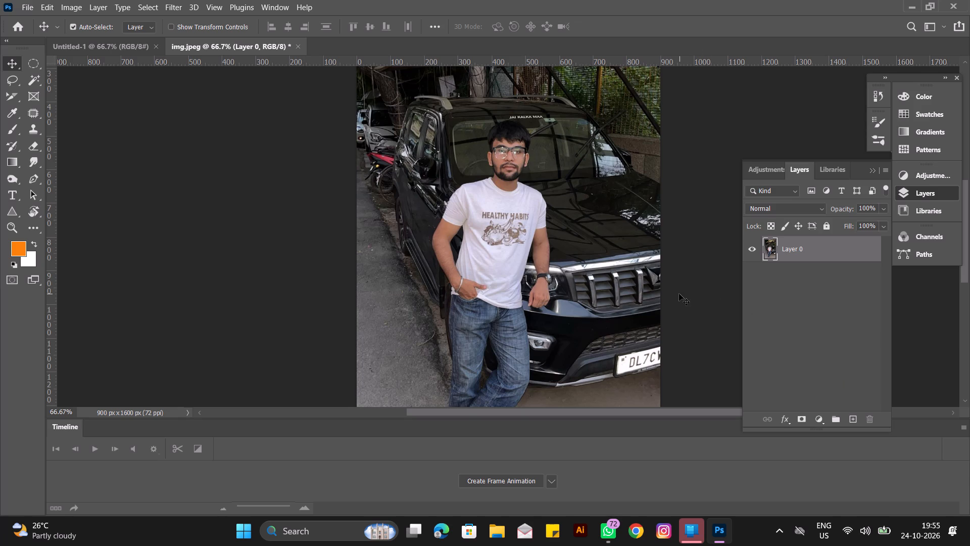
# Select the man with Select Subject, copy him to a new layer and hide the original photo layer.
pyautogui.scroll(4, 550, 264)
pyautogui.scroll(-4, 549, 264)
pyautogui.click(141, 11)
pyautogui.click(162, 146)
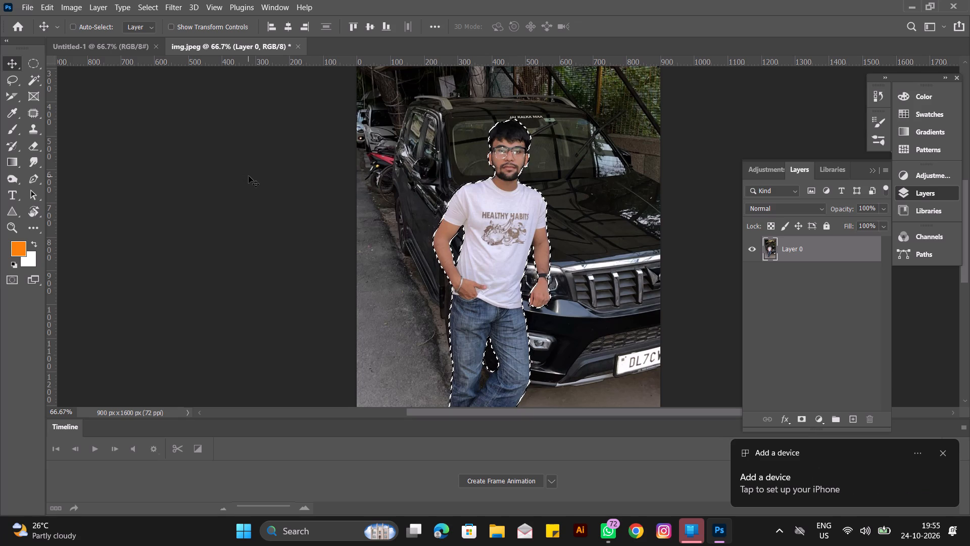
pyautogui.hotkey('ctrl', 'j')
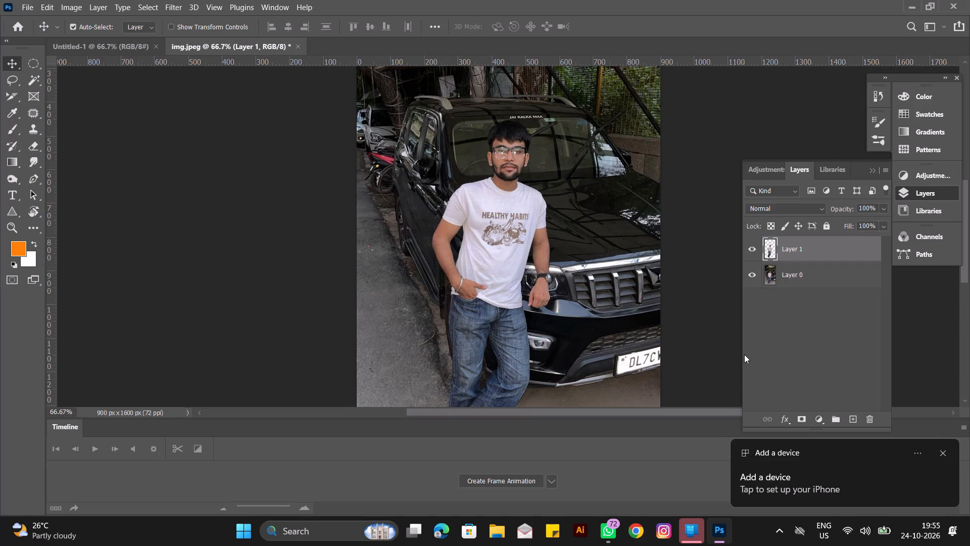
pyautogui.click(754, 275)
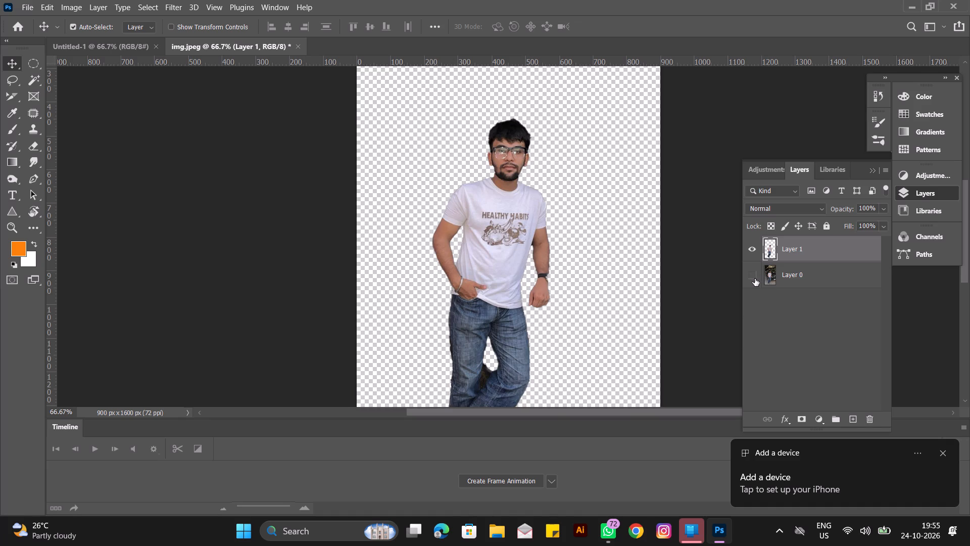
# Start the Liquify filter on the cut-out man and set the Forward Warp brush size to 100.
pyautogui.click(181, 5)
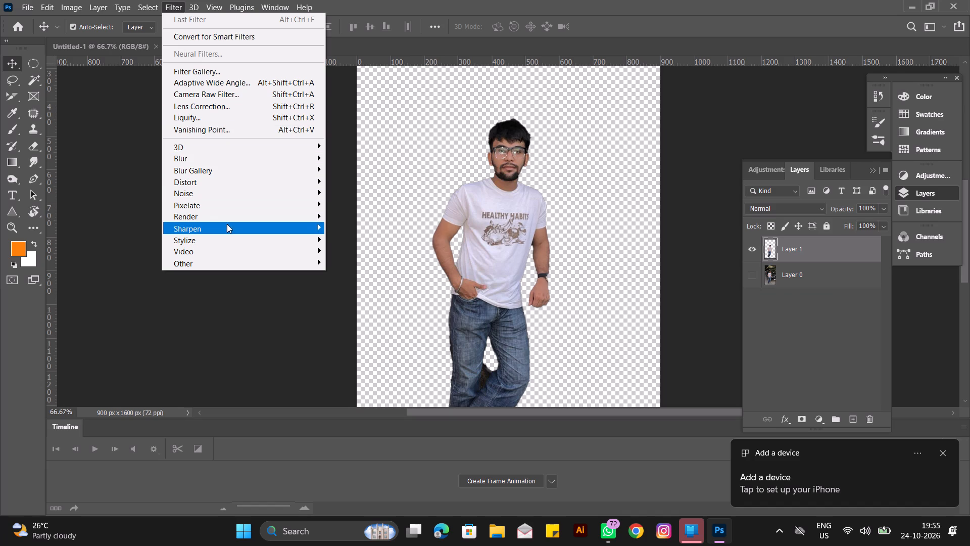
pyautogui.click(237, 121)
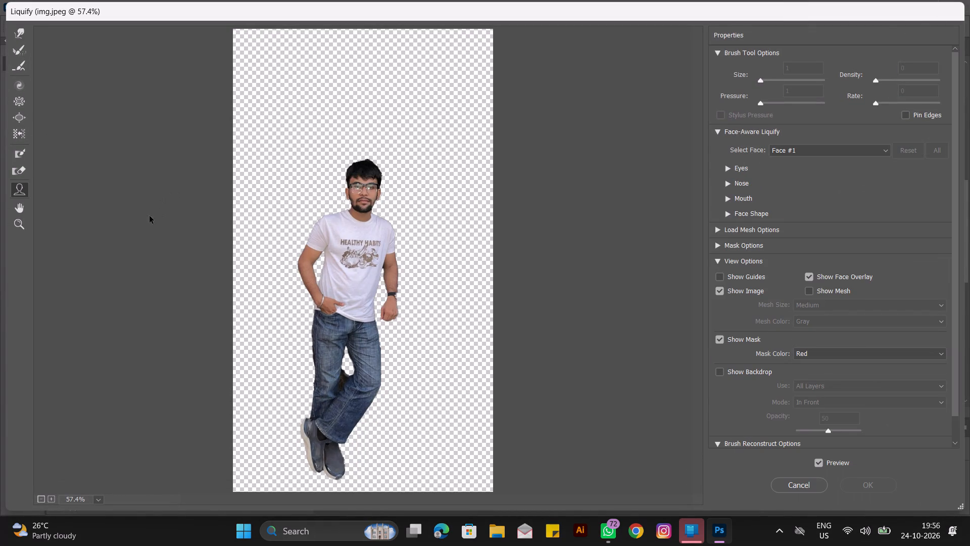
pyautogui.click(16, 28)
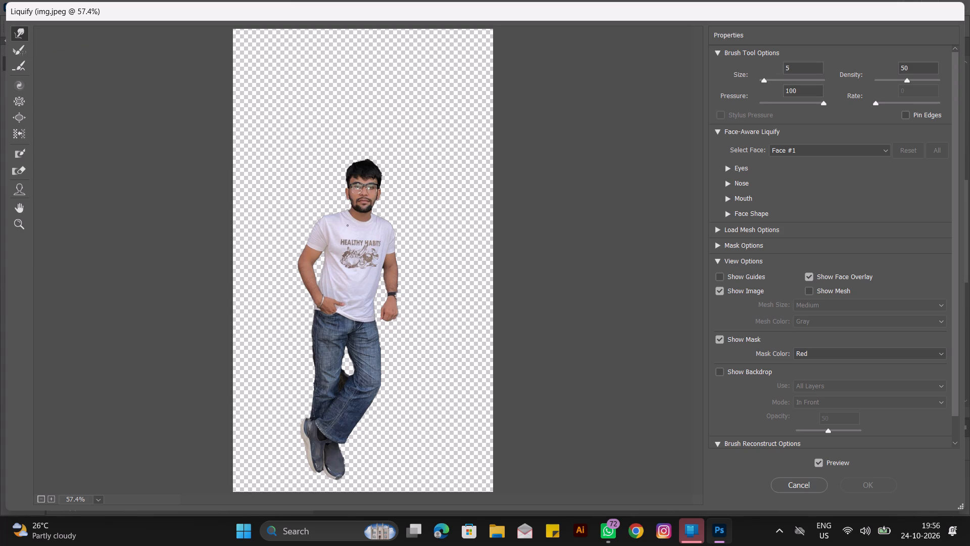
pyautogui.write(']]')
pyautogui.write(']]]')
pyautogui.hotkey('ctrl', '+')
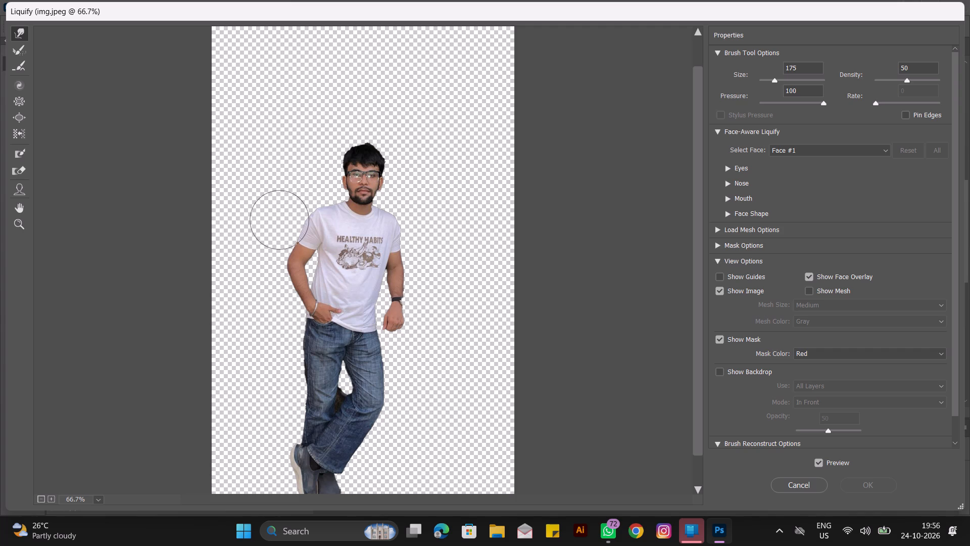
pyautogui.write('[[[')
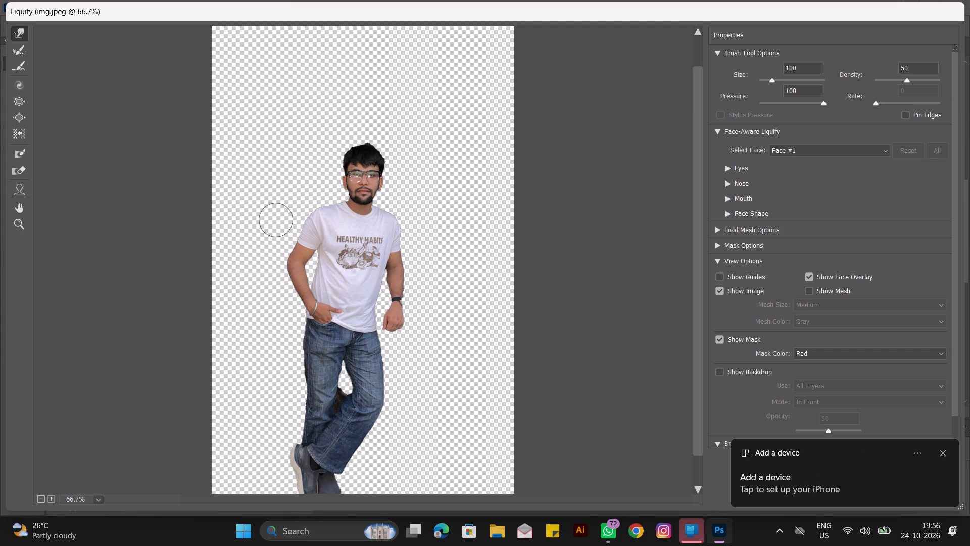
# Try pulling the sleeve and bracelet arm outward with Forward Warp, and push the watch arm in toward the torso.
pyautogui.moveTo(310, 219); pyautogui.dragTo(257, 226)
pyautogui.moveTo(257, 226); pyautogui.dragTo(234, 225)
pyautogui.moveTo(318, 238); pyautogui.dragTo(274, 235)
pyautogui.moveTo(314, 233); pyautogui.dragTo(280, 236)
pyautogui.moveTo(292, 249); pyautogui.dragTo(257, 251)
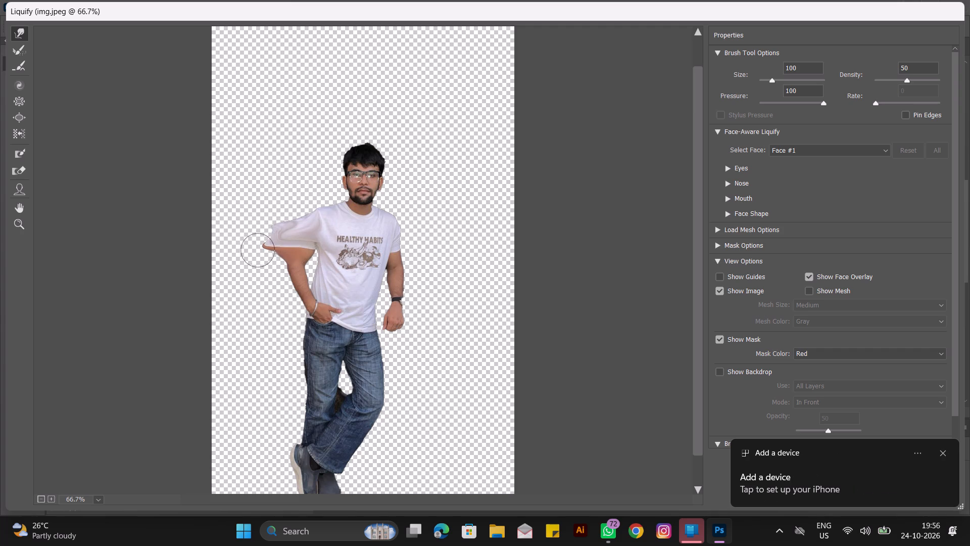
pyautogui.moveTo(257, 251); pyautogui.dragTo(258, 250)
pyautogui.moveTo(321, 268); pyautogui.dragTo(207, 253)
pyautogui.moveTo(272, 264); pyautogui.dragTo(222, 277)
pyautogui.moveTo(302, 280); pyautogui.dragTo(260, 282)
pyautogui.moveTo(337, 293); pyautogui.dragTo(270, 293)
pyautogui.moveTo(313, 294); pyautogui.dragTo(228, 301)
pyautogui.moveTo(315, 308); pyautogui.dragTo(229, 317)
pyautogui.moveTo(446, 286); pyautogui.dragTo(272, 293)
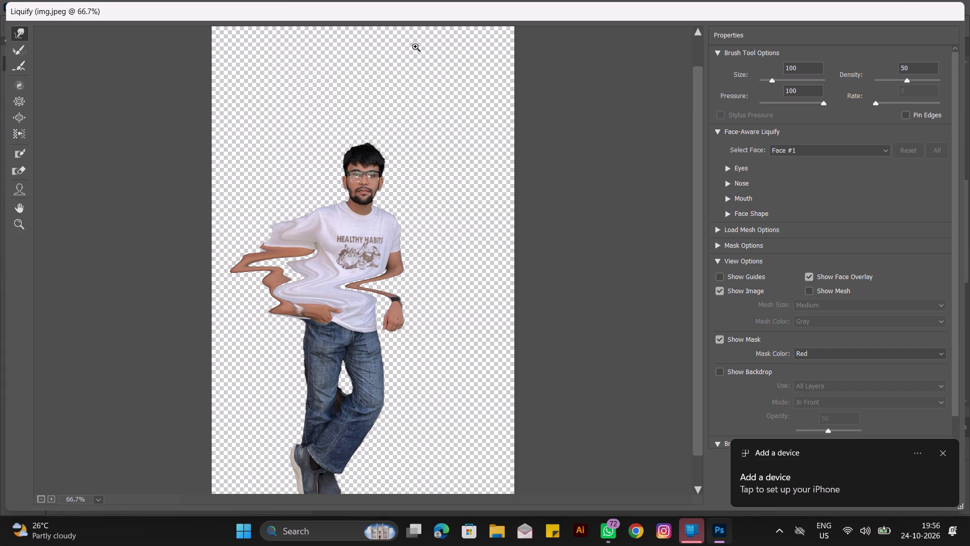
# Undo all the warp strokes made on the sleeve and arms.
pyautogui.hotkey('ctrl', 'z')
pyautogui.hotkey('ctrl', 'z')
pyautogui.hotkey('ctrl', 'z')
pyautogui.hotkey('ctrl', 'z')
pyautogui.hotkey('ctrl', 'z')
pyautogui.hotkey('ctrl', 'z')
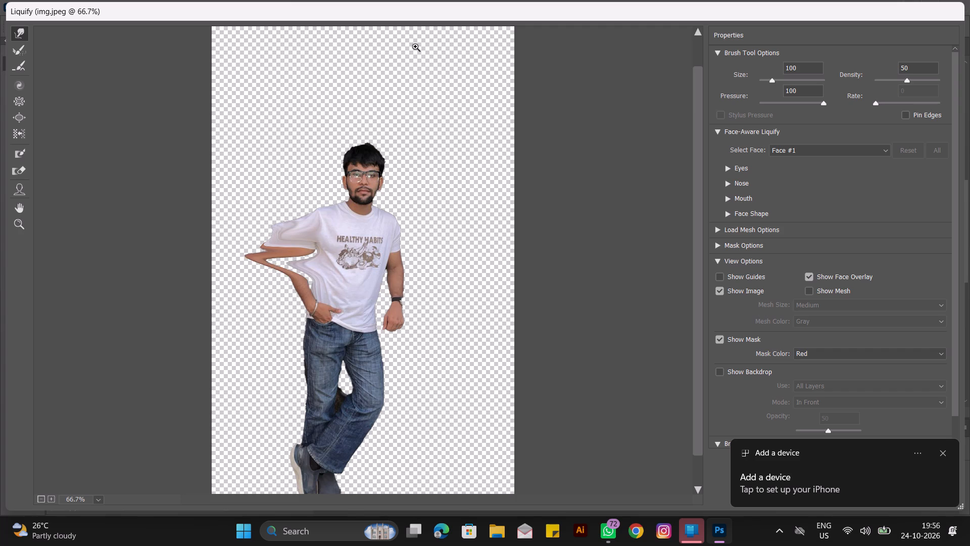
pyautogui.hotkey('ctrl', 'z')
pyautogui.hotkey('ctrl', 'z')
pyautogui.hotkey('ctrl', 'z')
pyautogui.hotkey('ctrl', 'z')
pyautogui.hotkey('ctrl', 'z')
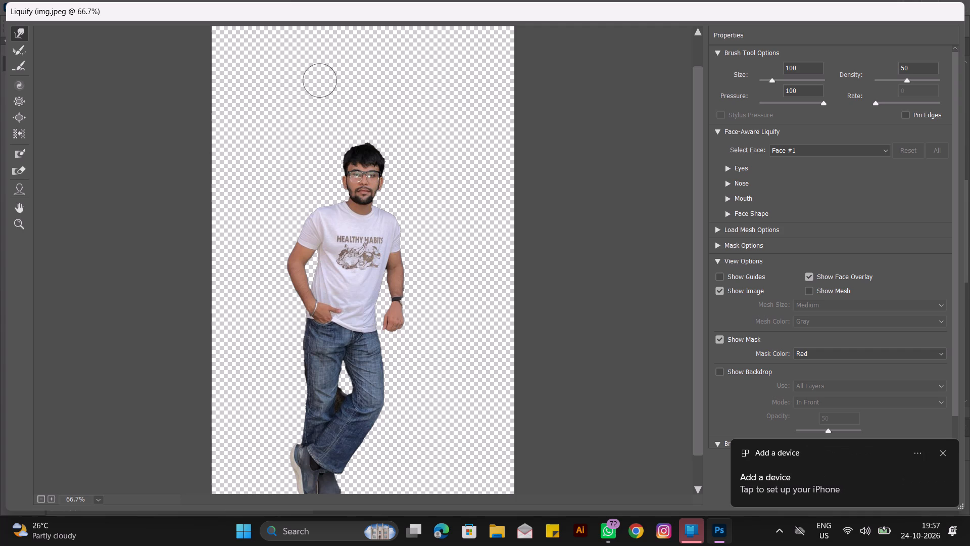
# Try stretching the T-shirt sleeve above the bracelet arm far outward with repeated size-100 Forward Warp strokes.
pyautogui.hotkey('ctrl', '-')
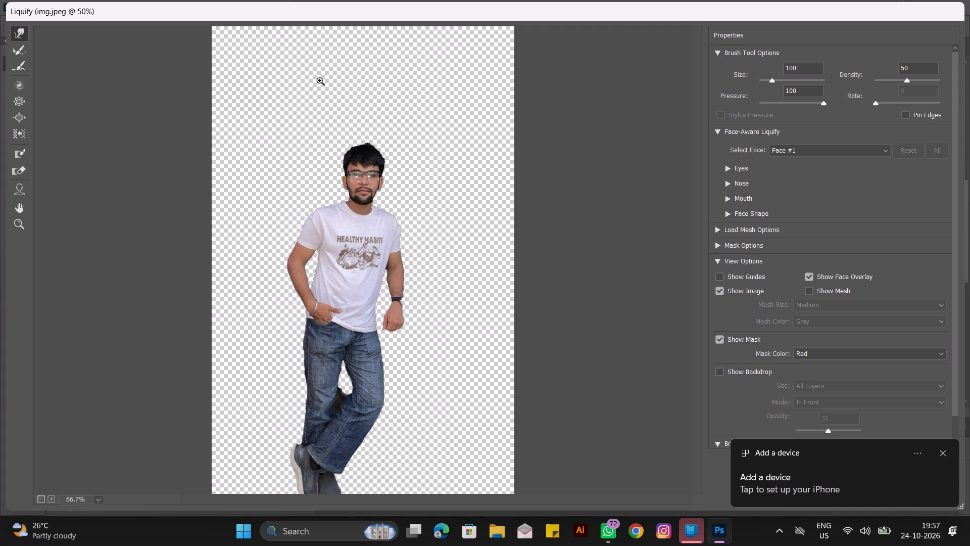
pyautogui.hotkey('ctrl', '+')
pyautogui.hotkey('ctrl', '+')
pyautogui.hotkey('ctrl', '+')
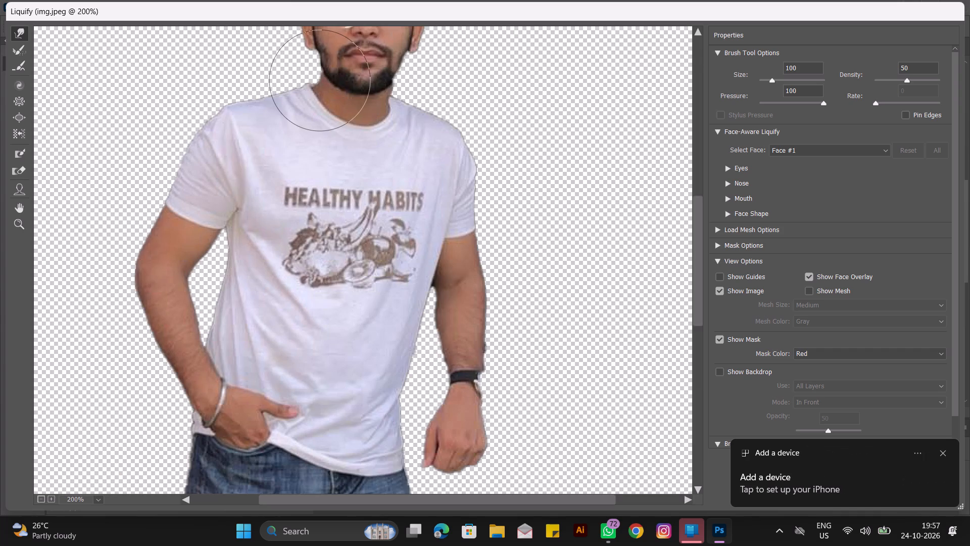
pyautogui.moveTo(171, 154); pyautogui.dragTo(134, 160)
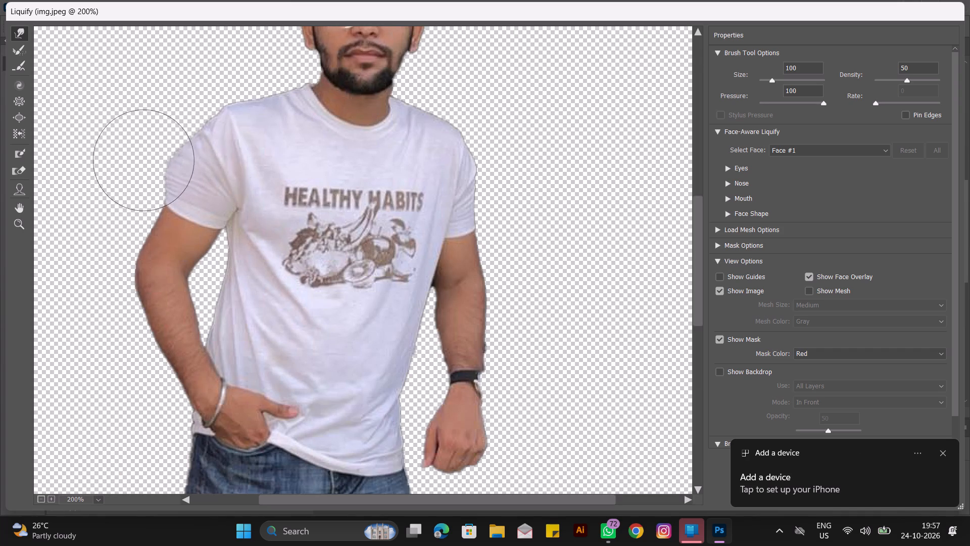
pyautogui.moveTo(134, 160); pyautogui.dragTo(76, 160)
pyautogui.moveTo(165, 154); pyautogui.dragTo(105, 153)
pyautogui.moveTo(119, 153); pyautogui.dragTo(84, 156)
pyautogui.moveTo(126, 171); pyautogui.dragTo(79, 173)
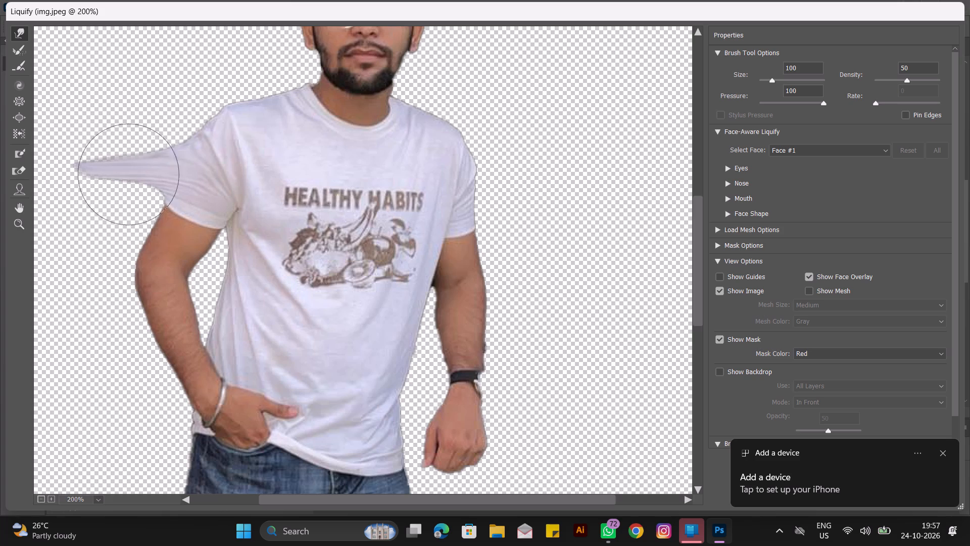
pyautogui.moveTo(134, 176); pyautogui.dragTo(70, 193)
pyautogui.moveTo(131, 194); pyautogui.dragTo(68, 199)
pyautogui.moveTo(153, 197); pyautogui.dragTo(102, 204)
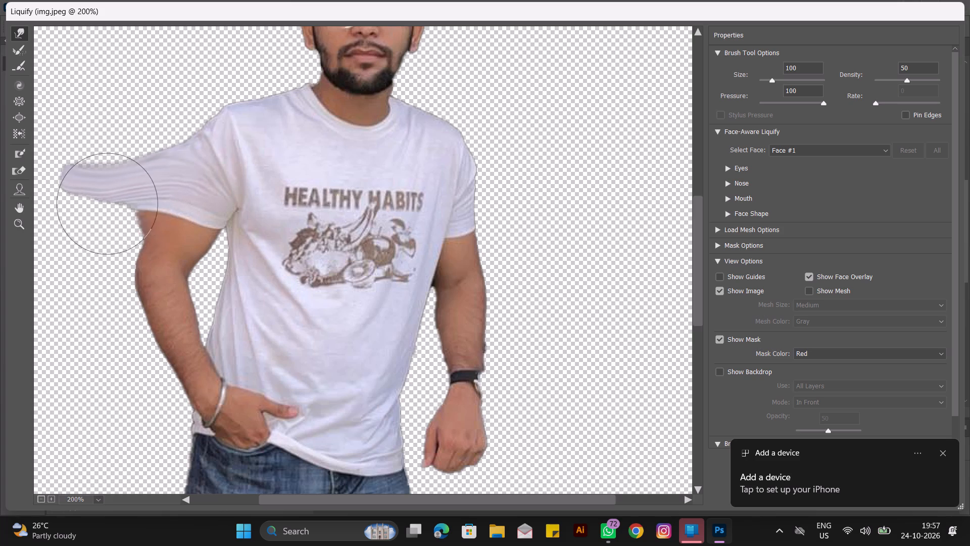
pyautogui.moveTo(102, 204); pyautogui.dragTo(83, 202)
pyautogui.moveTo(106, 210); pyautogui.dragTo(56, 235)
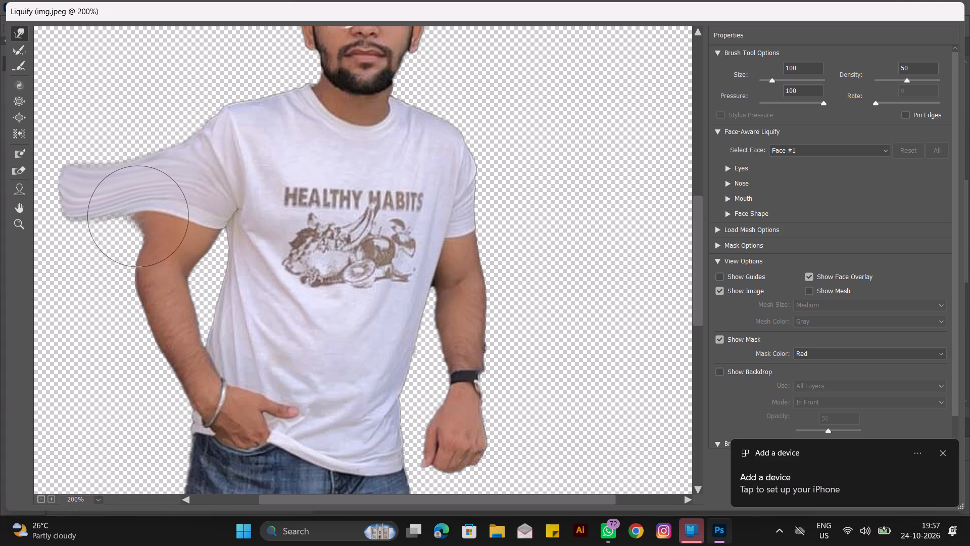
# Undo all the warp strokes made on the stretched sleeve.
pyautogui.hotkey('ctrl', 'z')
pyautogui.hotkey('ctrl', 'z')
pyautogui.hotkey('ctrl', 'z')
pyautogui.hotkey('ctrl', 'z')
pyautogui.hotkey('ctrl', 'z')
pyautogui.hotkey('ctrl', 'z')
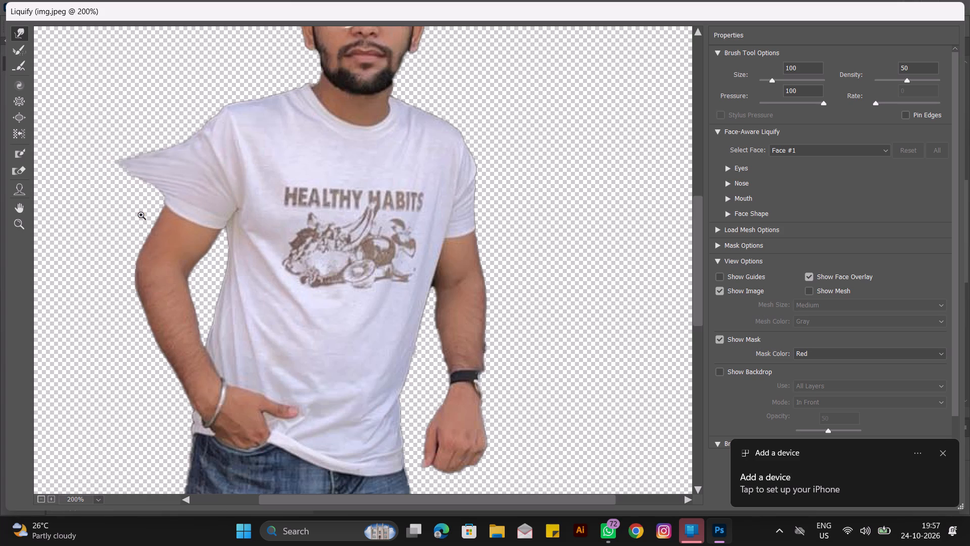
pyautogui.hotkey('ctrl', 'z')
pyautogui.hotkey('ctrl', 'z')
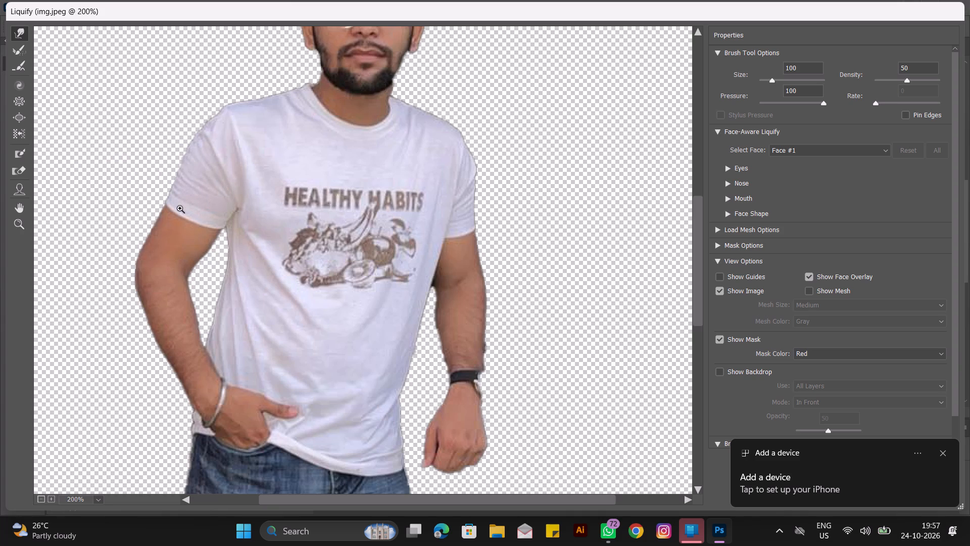
# Set the Forward Warp brush size to 70 and pull the jeans' outer thigh edge below the bracelet hand outward in repeated strokes.
pyautogui.hotkey('ctrl', '-')
pyautogui.write('----')
pyautogui.write('-[[[')
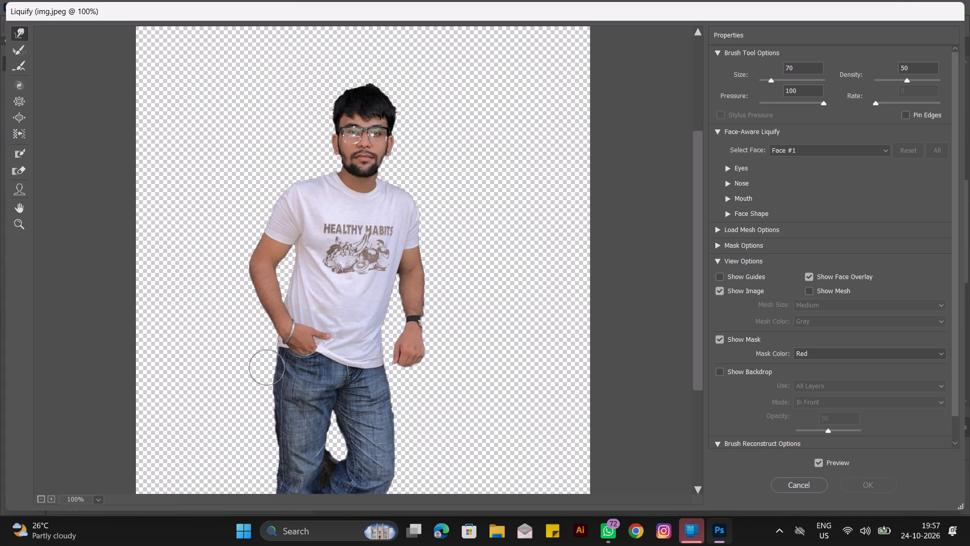
pyautogui.moveTo(278, 393); pyautogui.dragTo(211, 382)
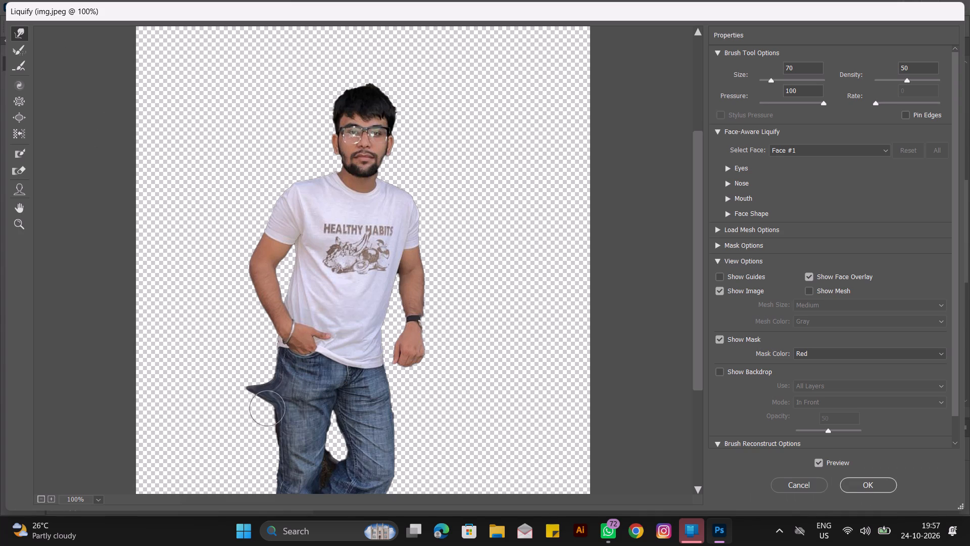
pyautogui.moveTo(268, 408); pyautogui.dragTo(237, 408)
pyautogui.moveTo(276, 417); pyautogui.dragTo(234, 408)
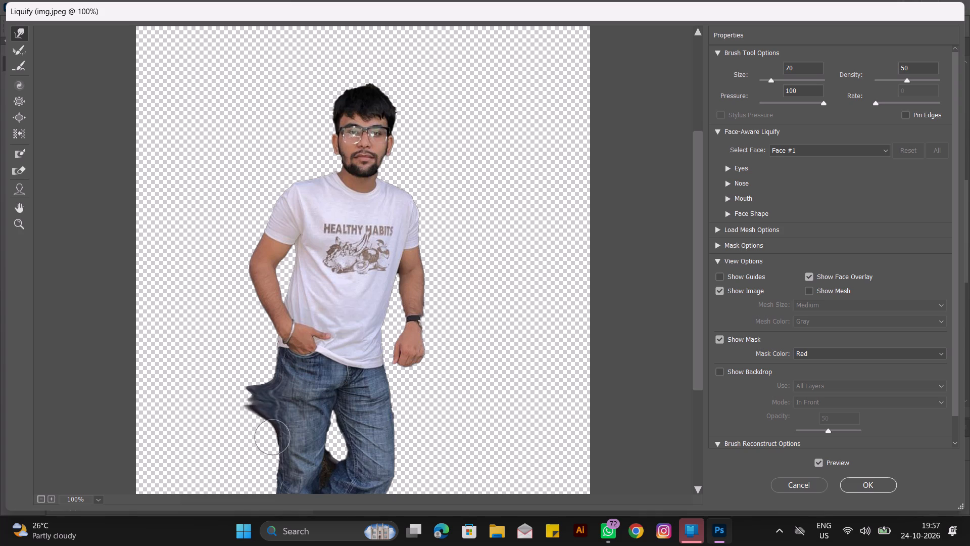
pyautogui.moveTo(275, 435); pyautogui.dragTo(246, 437)
pyautogui.moveTo(279, 436); pyautogui.dragTo(232, 423)
pyautogui.moveTo(281, 451); pyautogui.dragTo(246, 448)
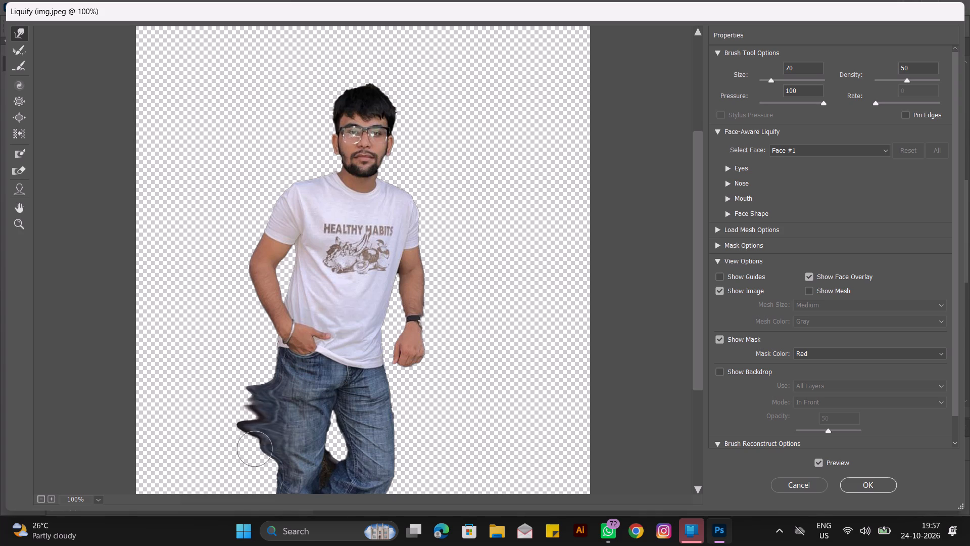
pyautogui.moveTo(246, 448); pyautogui.dragTo(239, 446)
pyautogui.moveTo(266, 459); pyautogui.dragTo(234, 455)
pyautogui.moveTo(274, 472); pyautogui.dragTo(226, 467)
pyautogui.moveTo(273, 467); pyautogui.dragTo(235, 465)
pyautogui.moveTo(272, 481); pyautogui.dragTo(240, 481)
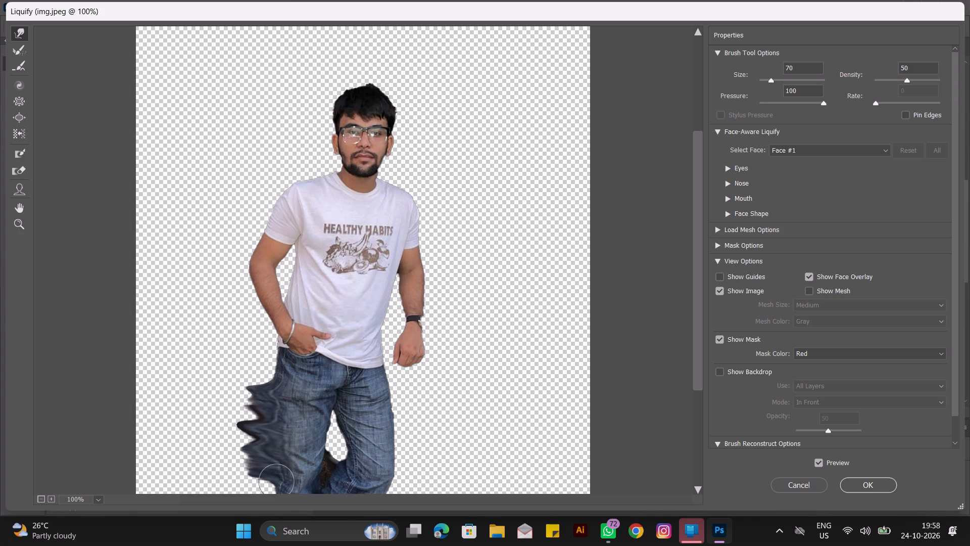
pyautogui.moveTo(277, 484); pyautogui.dragTo(234, 485)
pyautogui.moveTo(266, 494); pyautogui.dragTo(232, 490)
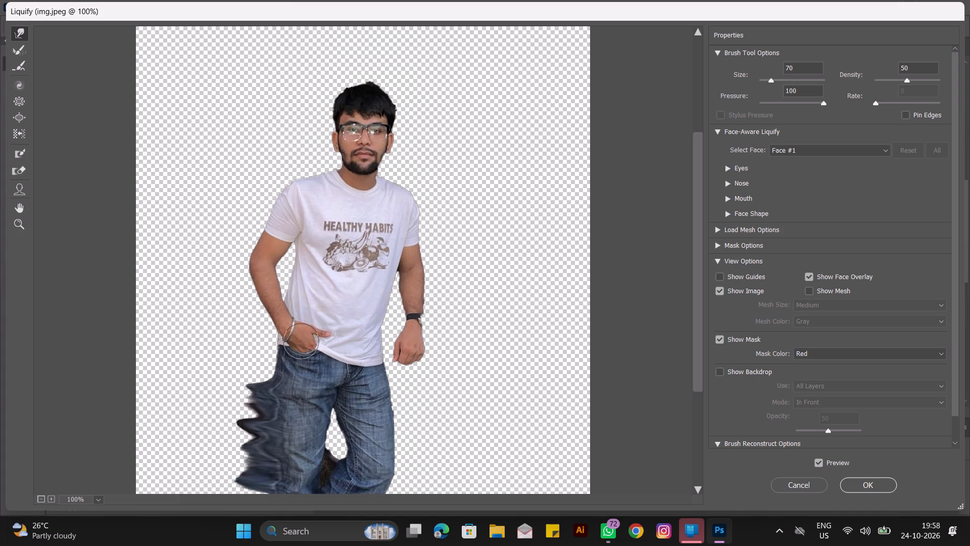
# Pull the jeans outward at the hip, just below the bracelet hand and above the already warped thigh.
pyautogui.moveTo(283, 365); pyautogui.dragTo(245, 367)
pyautogui.moveTo(273, 370); pyautogui.dragTo(250, 373)
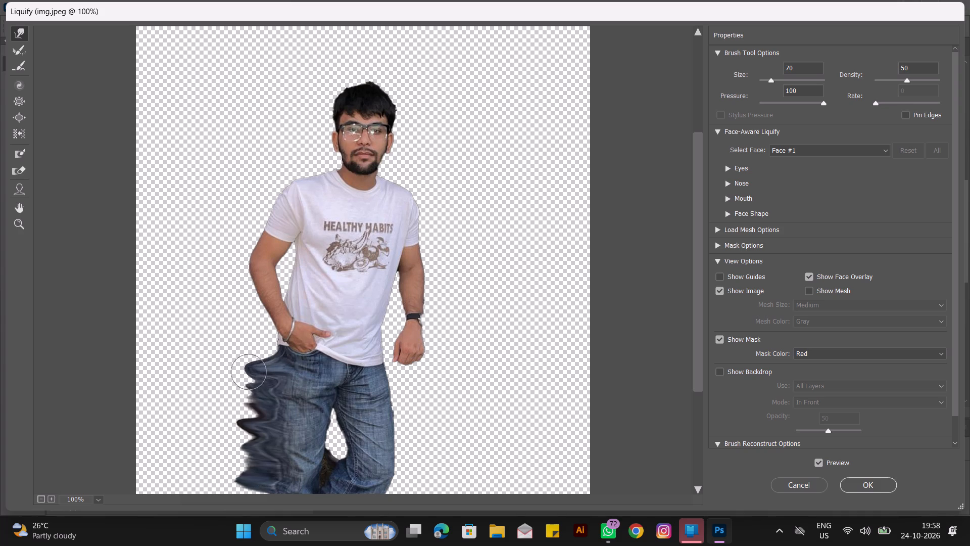
pyautogui.moveTo(278, 355); pyautogui.dragTo(243, 355)
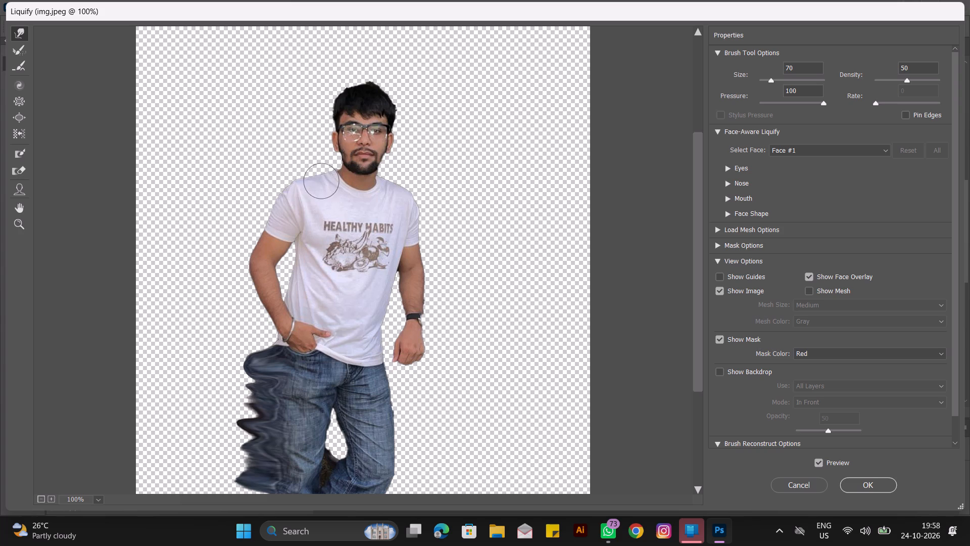
# Pull the hair on the bracelet-arm side of the head outward into a point.
pyautogui.moveTo(334, 108); pyautogui.dragTo(253, 106)
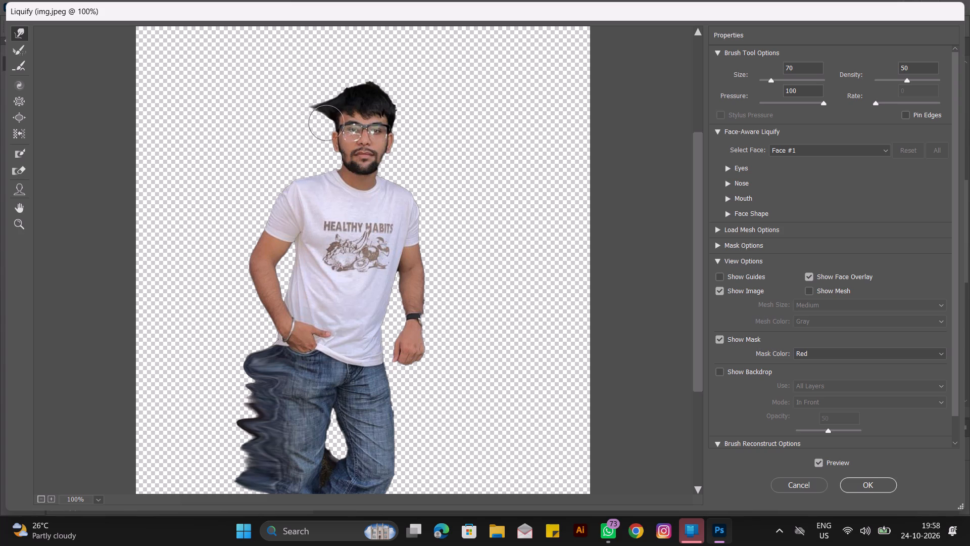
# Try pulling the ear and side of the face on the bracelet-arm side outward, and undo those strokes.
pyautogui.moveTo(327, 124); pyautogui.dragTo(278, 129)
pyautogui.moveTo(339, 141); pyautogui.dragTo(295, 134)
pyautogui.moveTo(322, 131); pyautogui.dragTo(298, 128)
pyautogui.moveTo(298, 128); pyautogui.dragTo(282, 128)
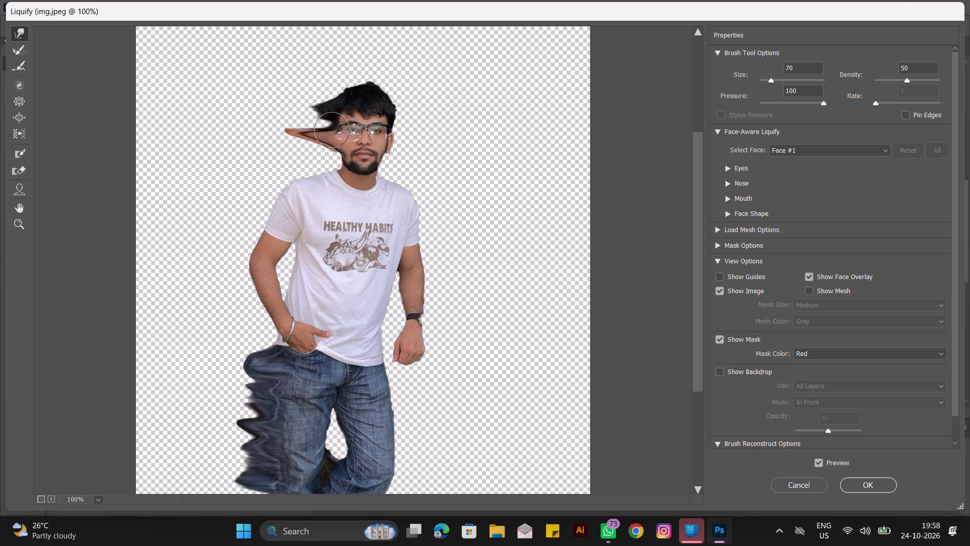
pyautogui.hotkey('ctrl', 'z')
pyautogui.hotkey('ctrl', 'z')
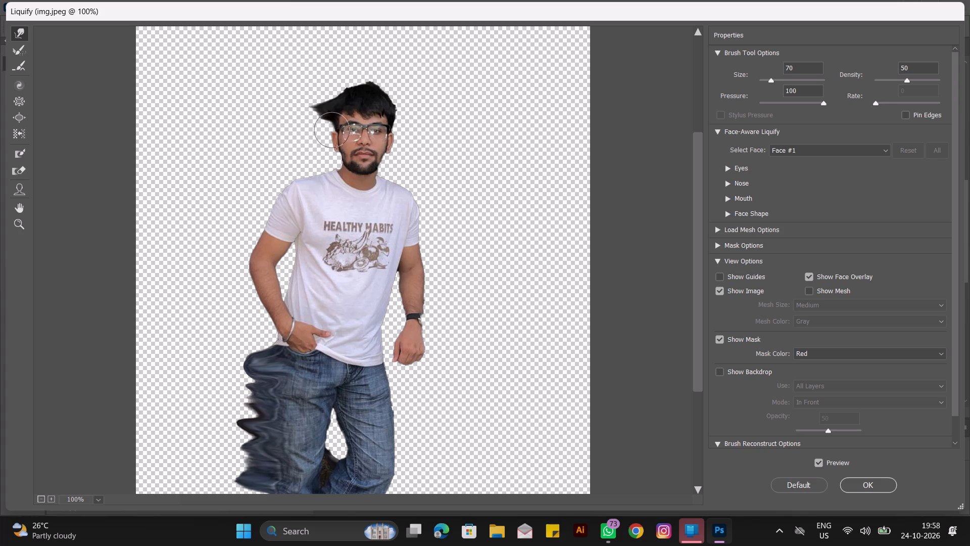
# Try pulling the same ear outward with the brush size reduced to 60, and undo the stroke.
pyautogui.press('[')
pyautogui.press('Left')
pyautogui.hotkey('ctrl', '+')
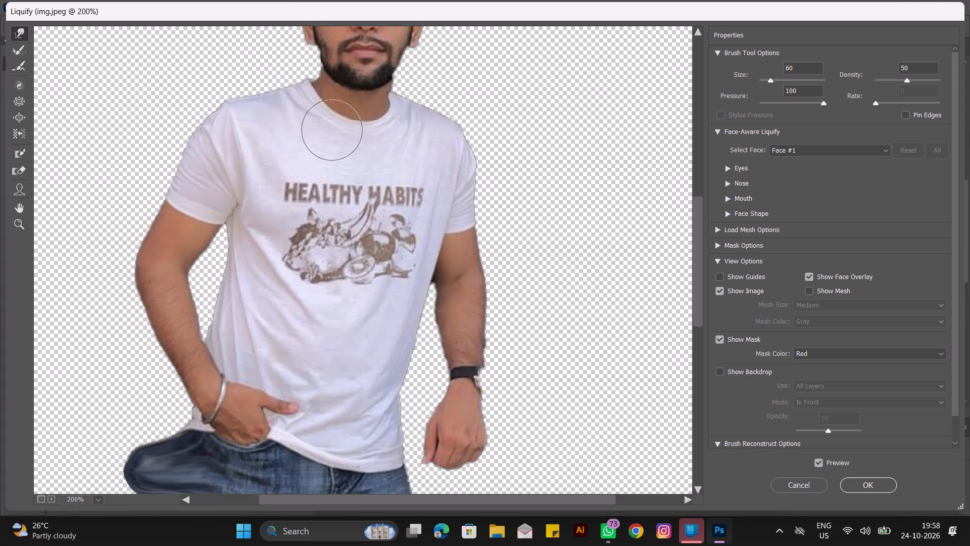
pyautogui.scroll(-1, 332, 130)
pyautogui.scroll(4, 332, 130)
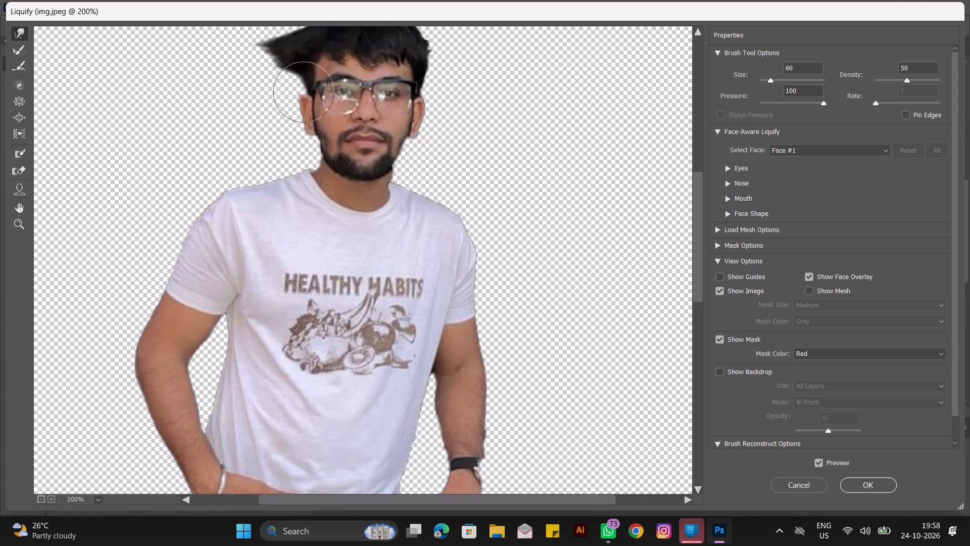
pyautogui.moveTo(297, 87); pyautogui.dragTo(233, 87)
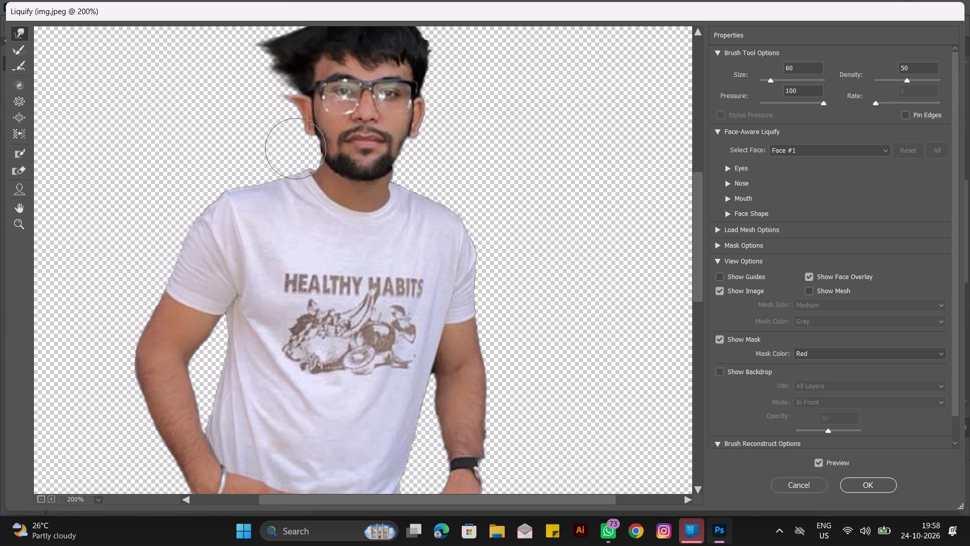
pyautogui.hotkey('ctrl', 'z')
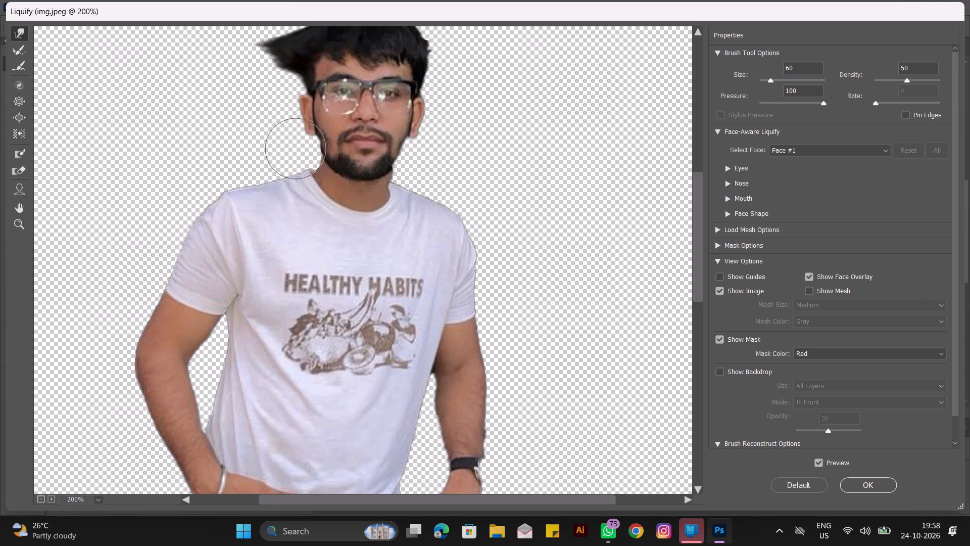
# Set the Forward Warp brush size to 40 and try pulling outward beside the ear and jaw on the bracelet-arm side.
pyautogui.write('[[[')
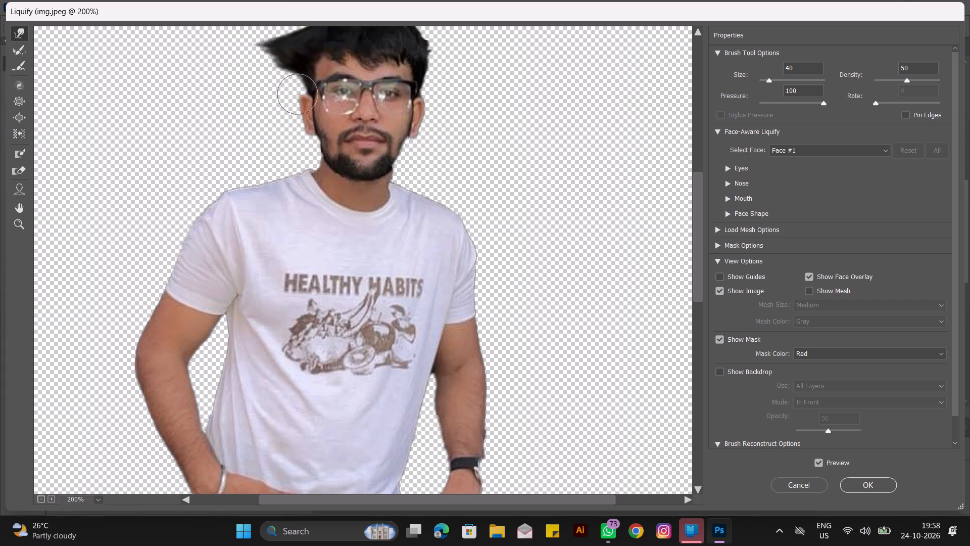
pyautogui.moveTo(295, 86); pyautogui.dragTo(227, 93)
pyautogui.moveTo(307, 148); pyautogui.dragTo(235, 158)
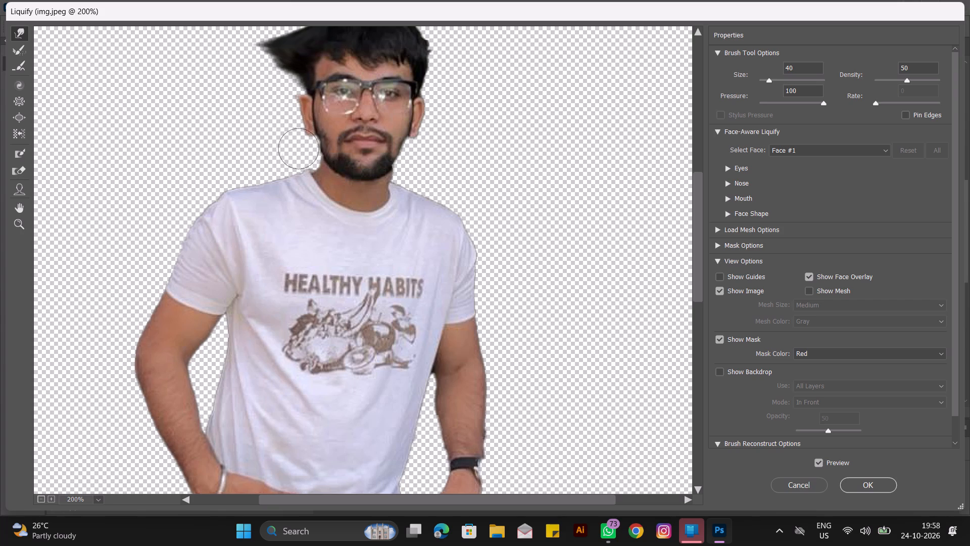
pyautogui.moveTo(308, 149); pyautogui.dragTo(264, 151)
# Stretch the T-shirt shoulder above the bracelet arm outward with Forward Warp strokes from the collar and shoulder edge.
pyautogui.moveTo(316, 191); pyautogui.dragTo(200, 174)
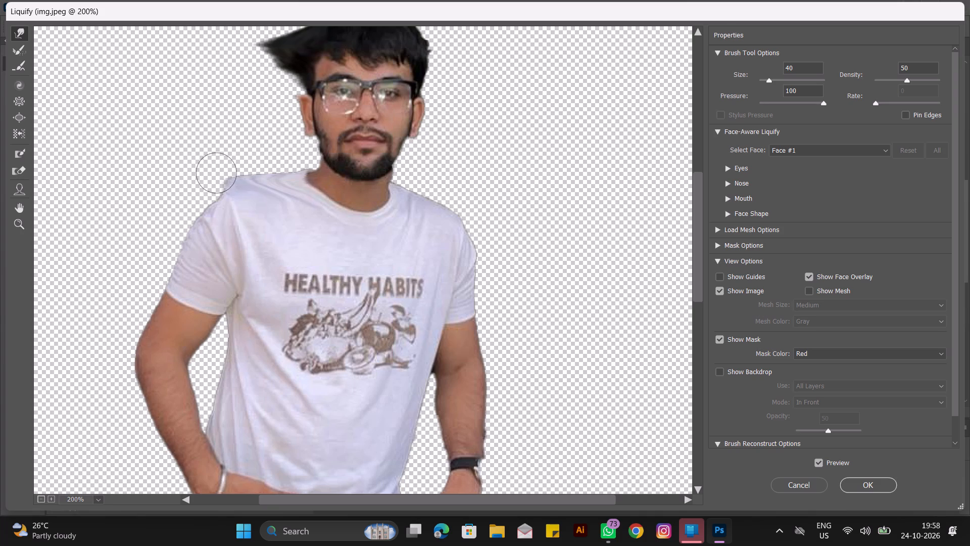
pyautogui.moveTo(228, 184); pyautogui.dragTo(152, 198)
pyautogui.moveTo(206, 194); pyautogui.dragTo(102, 208)
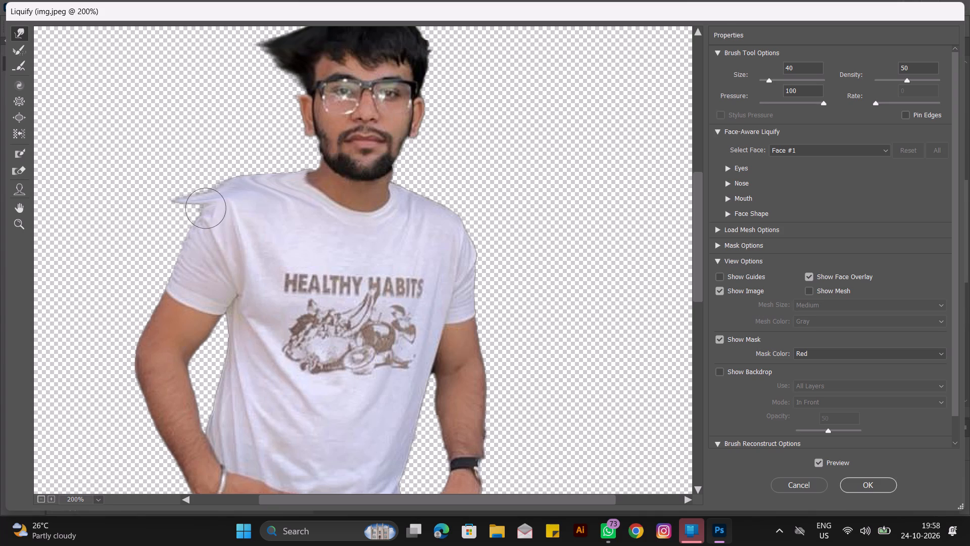
pyautogui.moveTo(230, 198); pyautogui.dragTo(142, 184)
pyautogui.moveTo(196, 210); pyautogui.dragTo(120, 208)
pyautogui.moveTo(186, 222); pyautogui.dragTo(136, 226)
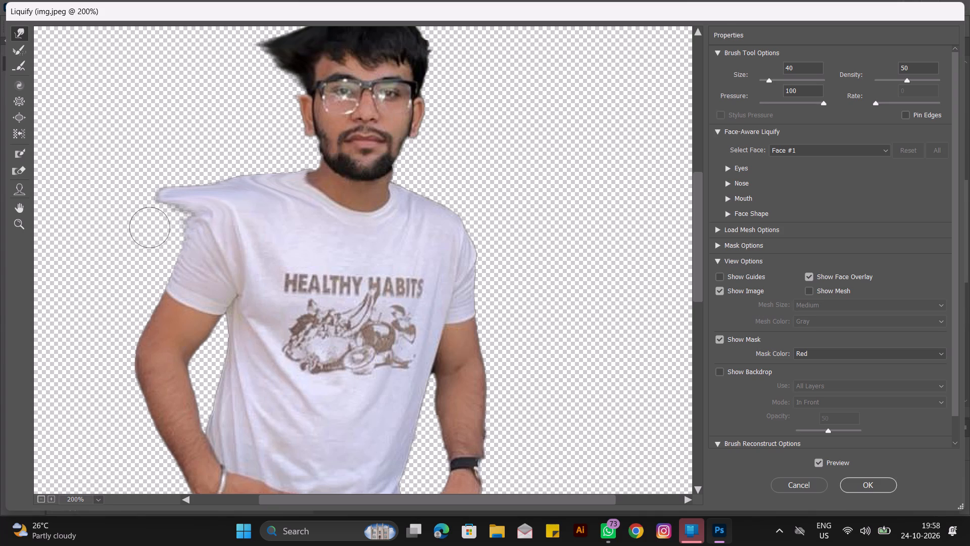
# Pull the sleeve edge below the stretched shoulder outward in several strokes down to just above the sleeve hem.
pyautogui.moveTo(199, 238); pyautogui.dragTo(141, 228)
pyautogui.moveTo(195, 224); pyautogui.dragTo(140, 217)
pyautogui.moveTo(196, 219); pyautogui.dragTo(135, 201)
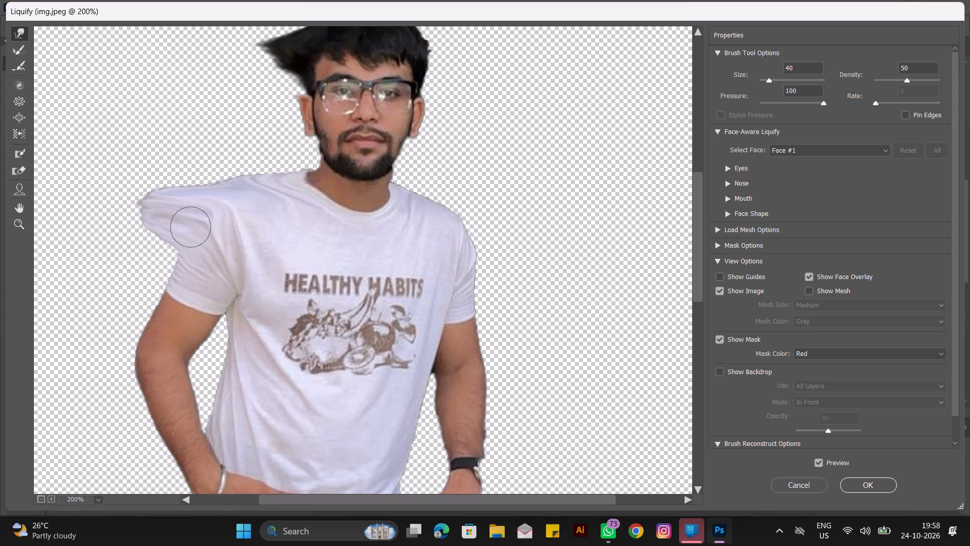
pyautogui.moveTo(191, 253); pyautogui.dragTo(122, 245)
pyautogui.moveTo(170, 272); pyautogui.dragTo(106, 260)
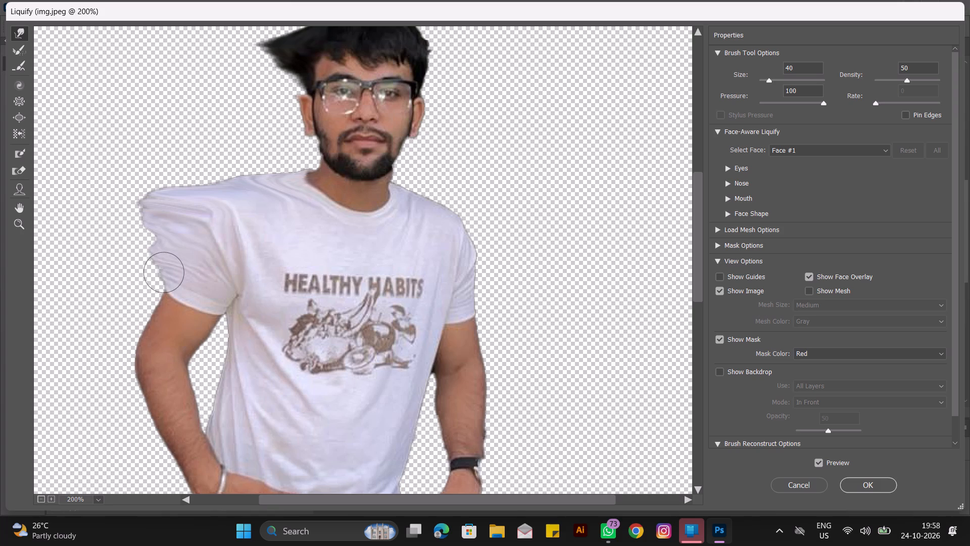
pyautogui.moveTo(164, 272); pyautogui.dragTo(86, 268)
pyautogui.moveTo(172, 235); pyautogui.dragTo(123, 231)
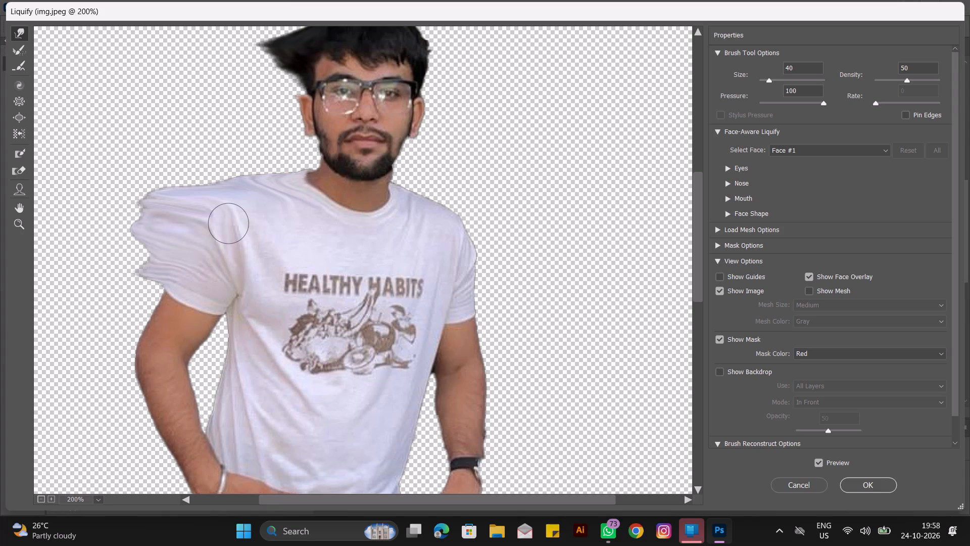
pyautogui.hotkey('ctrl', '-')
pyautogui.scroll(-3, 245, 288)
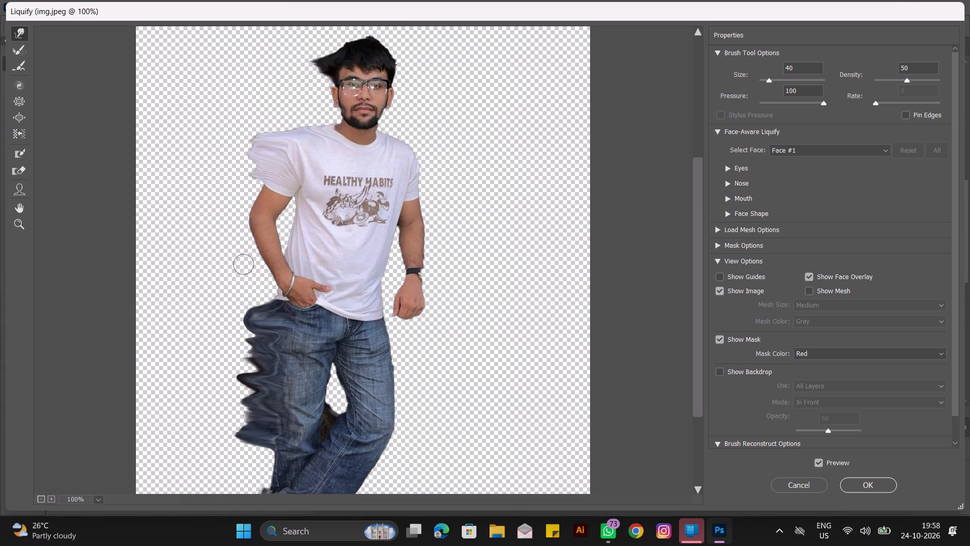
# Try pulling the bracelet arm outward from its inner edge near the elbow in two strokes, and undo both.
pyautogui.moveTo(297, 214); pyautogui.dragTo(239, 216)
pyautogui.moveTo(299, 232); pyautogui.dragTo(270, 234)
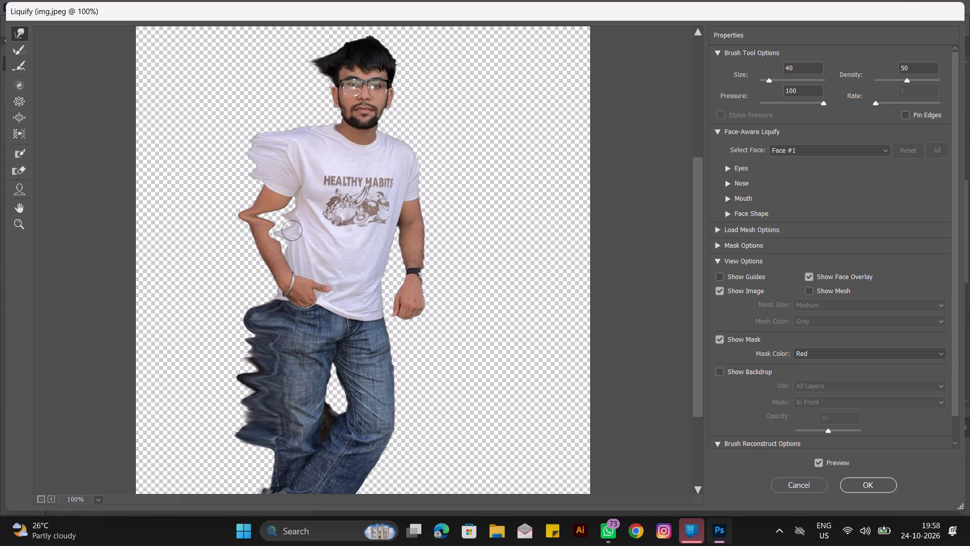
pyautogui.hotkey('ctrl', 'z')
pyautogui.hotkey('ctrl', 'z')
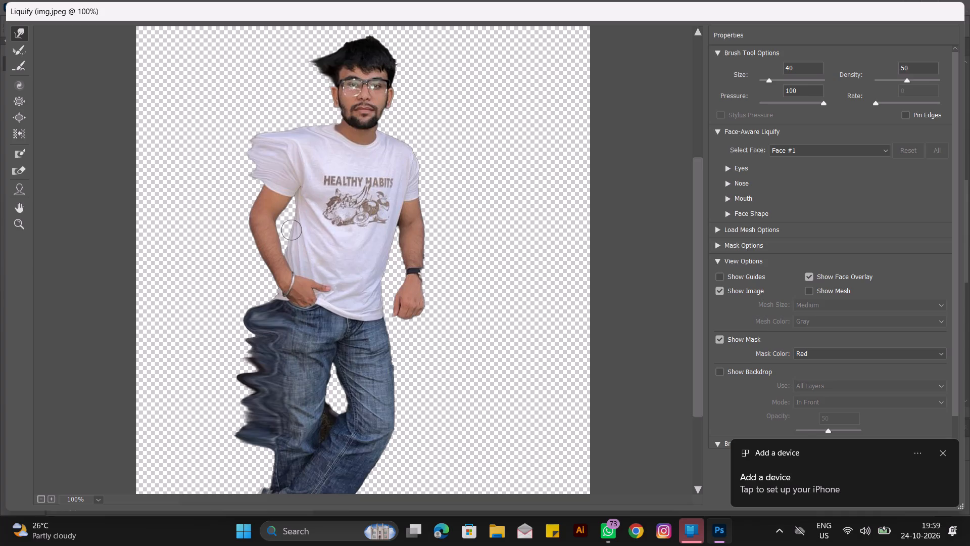
# Stretch the already warped T-shirt sleeve further outward, working from the hem up to the shoulder edge.
pyautogui.moveTo(261, 179); pyautogui.dragTo(257, 179)
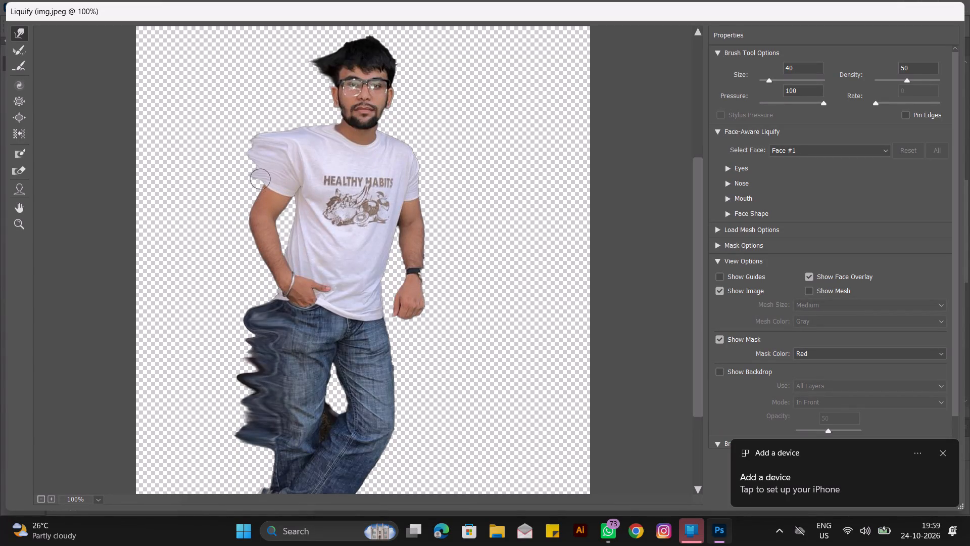
pyautogui.moveTo(257, 179); pyautogui.dragTo(211, 178)
pyautogui.moveTo(254, 171); pyautogui.dragTo(224, 166)
pyautogui.moveTo(260, 161); pyautogui.dragTo(234, 162)
pyautogui.moveTo(255, 156); pyautogui.dragTo(229, 153)
pyautogui.moveTo(264, 147); pyautogui.dragTo(235, 144)
pyautogui.moveTo(239, 140); pyautogui.dragTo(231, 140)
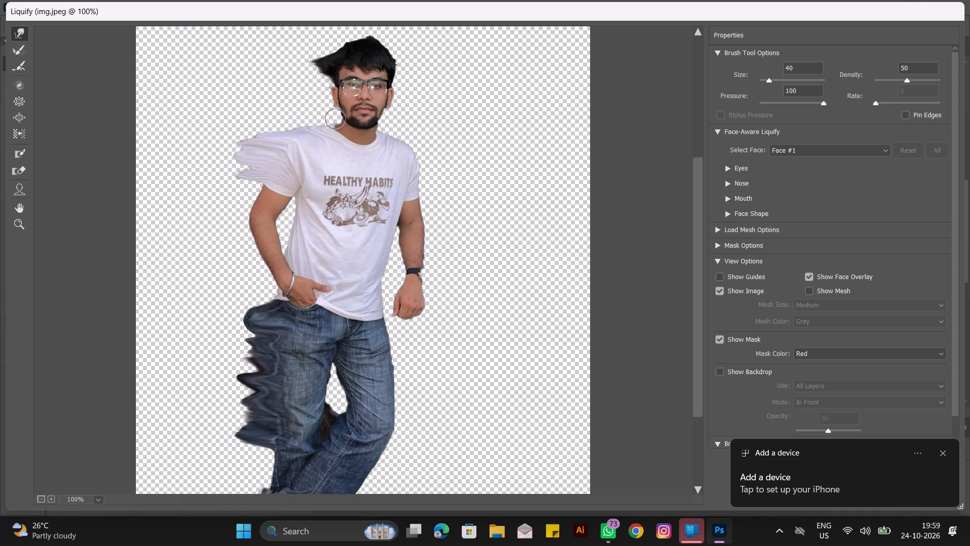
# Pull the jaw, ear and the hair at the temple outward on the bracelet-arm side with Forward Warp strokes.
pyautogui.moveTo(335, 119); pyautogui.dragTo(281, 108)
pyautogui.moveTo(342, 121); pyautogui.dragTo(287, 111)
pyautogui.moveTo(335, 112); pyautogui.dragTo(323, 110)
pyautogui.moveTo(334, 107); pyautogui.dragTo(295, 108)
pyautogui.moveTo(336, 92); pyautogui.dragTo(322, 92)
pyautogui.moveTo(329, 83); pyautogui.dragTo(296, 80)
pyautogui.moveTo(334, 75); pyautogui.dragTo(311, 76)
pyautogui.moveTo(326, 112); pyautogui.dragTo(290, 115)
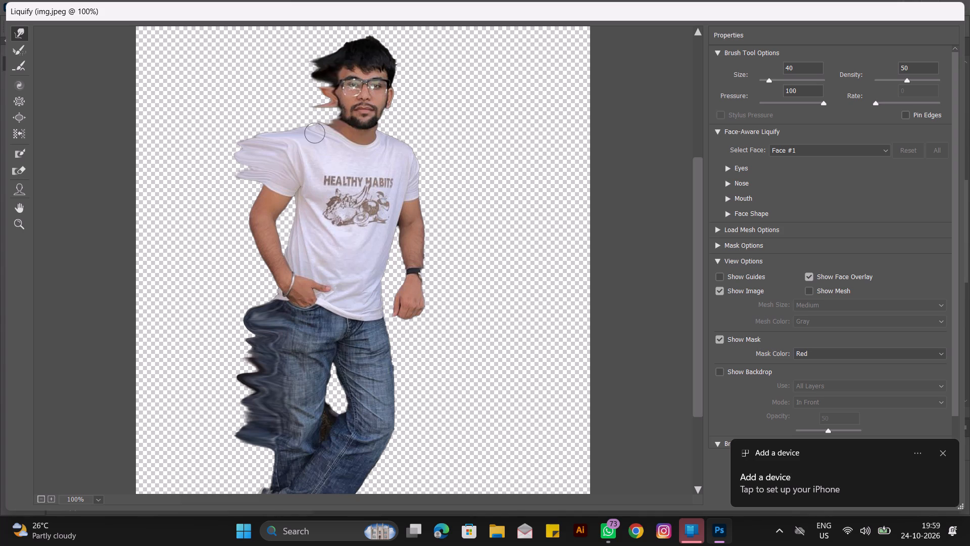
# Stretch the top of the T-shirt shoulder outward with one long Forward Warp stroke.
pyautogui.moveTo(314, 133); pyautogui.dragTo(231, 136)
# Pull the outer edge of the bracelet arm outward just below the sleeve hem in short, overlapping strokes.
pyautogui.moveTo(261, 188); pyautogui.dragTo(239, 193)
pyautogui.moveTo(258, 201); pyautogui.dragTo(236, 202)
pyautogui.moveTo(249, 195); pyautogui.dragTo(242, 194)
pyautogui.moveTo(242, 194); pyautogui.dragTo(232, 193)
pyautogui.moveTo(251, 185); pyautogui.dragTo(233, 187)
pyautogui.moveTo(251, 194); pyautogui.dragTo(220, 196)
pyautogui.moveTo(229, 201); pyautogui.dragTo(217, 204)
pyautogui.moveTo(234, 206); pyautogui.dragTo(225, 206)
pyautogui.moveTo(237, 203); pyautogui.dragTo(235, 203)
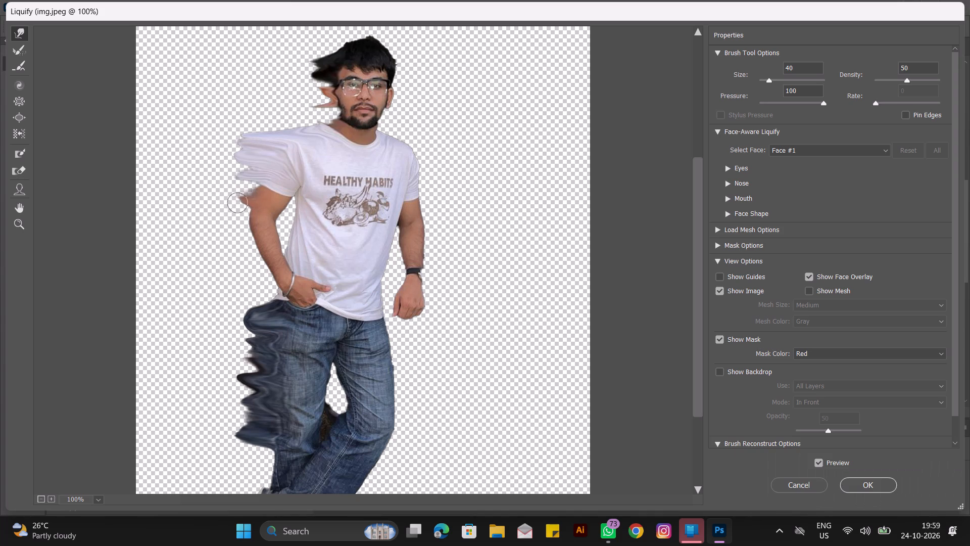
pyautogui.moveTo(235, 203); pyautogui.dragTo(214, 210)
pyautogui.moveTo(250, 209); pyautogui.dragTo(211, 209)
pyautogui.moveTo(244, 220); pyautogui.dragTo(222, 220)
# Warp the outer arm edge around the elbow into long outward streaks.
pyautogui.moveTo(241, 216); pyautogui.dragTo(223, 218)
pyautogui.moveTo(253, 212); pyautogui.dragTo(201, 221)
pyautogui.moveTo(249, 227); pyautogui.dragTo(180, 220)
pyautogui.moveTo(247, 233); pyautogui.dragTo(195, 232)
pyautogui.moveTo(248, 236); pyautogui.dragTo(216, 234)
pyautogui.moveTo(254, 234); pyautogui.dragTo(220, 236)
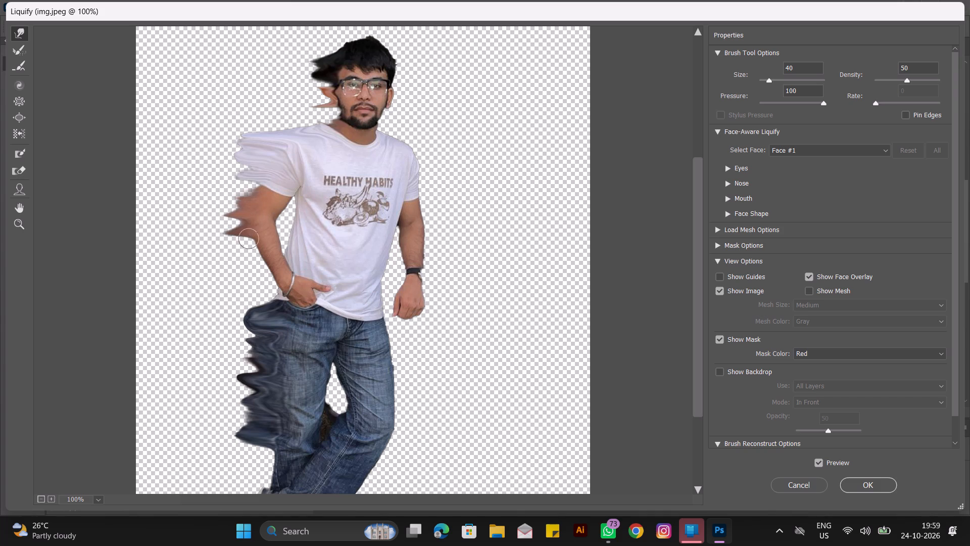
pyautogui.moveTo(250, 239); pyautogui.dragTo(212, 234)
pyautogui.moveTo(258, 243); pyautogui.dragTo(212, 242)
# Continue the outward streaks down the forearm from below the elbow to just above the bracelet.
pyautogui.moveTo(255, 249); pyautogui.dragTo(248, 248)
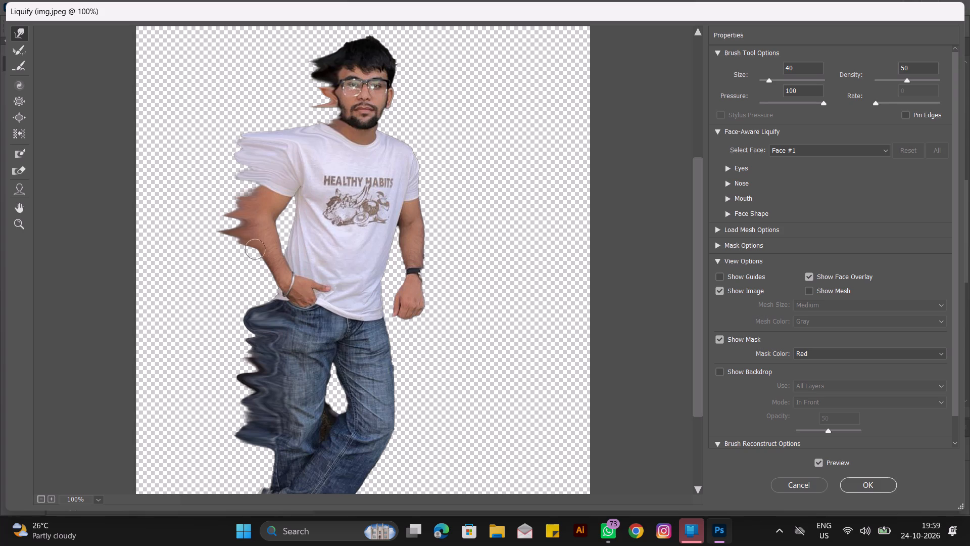
pyautogui.moveTo(248, 248); pyautogui.dragTo(205, 243)
pyautogui.moveTo(260, 253); pyautogui.dragTo(206, 257)
pyautogui.moveTo(257, 261); pyautogui.dragTo(250, 260)
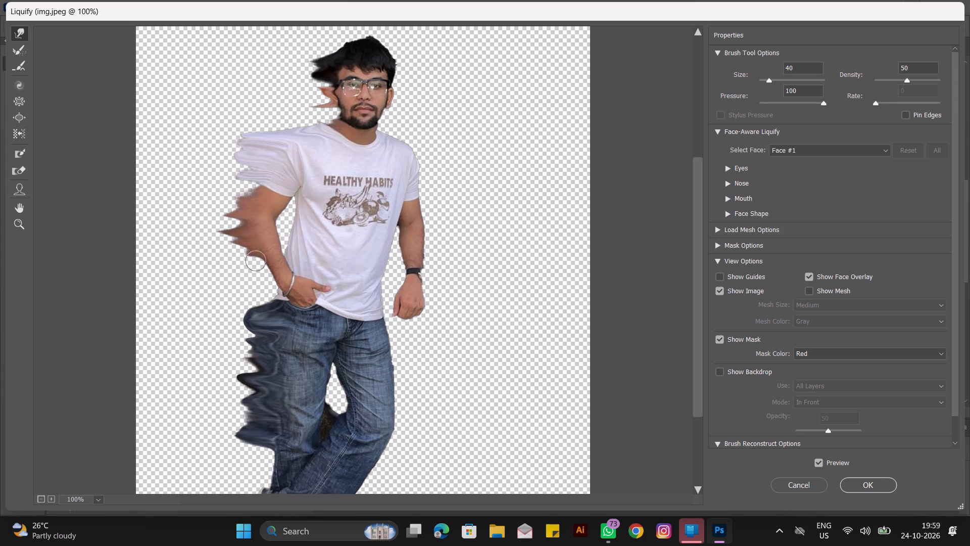
pyautogui.moveTo(250, 260); pyautogui.dragTo(197, 254)
pyautogui.moveTo(264, 265); pyautogui.dragTo(229, 263)
pyautogui.moveTo(270, 273); pyautogui.dragTo(227, 275)
pyautogui.moveTo(269, 284); pyautogui.dragTo(250, 285)
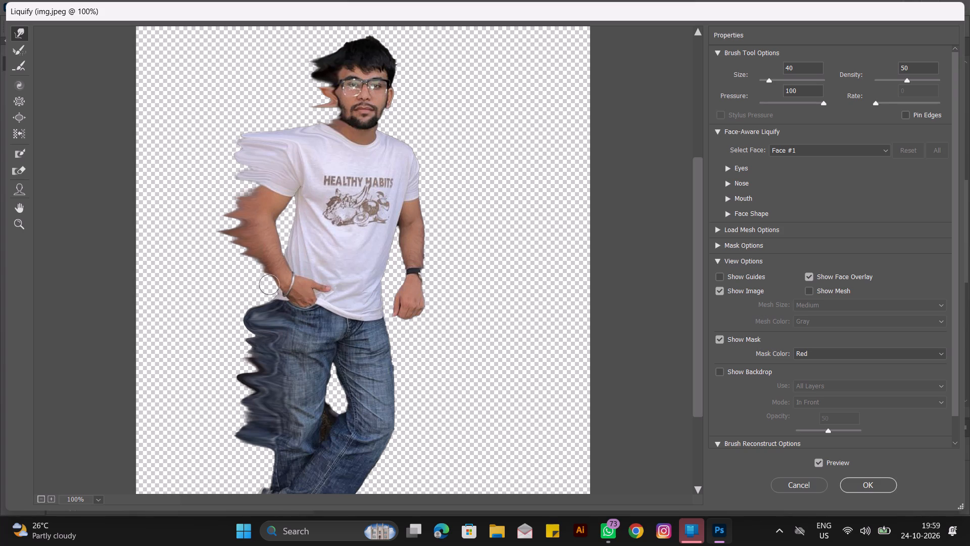
# Pull the wrist by the bracelet and the edge of the pocketed hand outward.
pyautogui.moveTo(283, 286); pyautogui.dragTo(237, 285)
pyautogui.moveTo(268, 279); pyautogui.dragTo(223, 284)
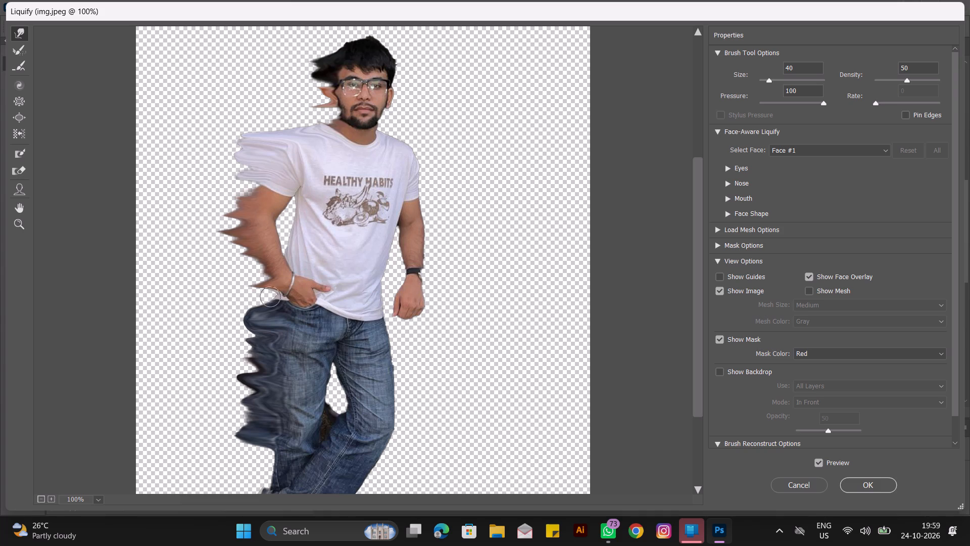
pyautogui.moveTo(288, 302); pyautogui.dragTo(247, 299)
pyautogui.moveTo(287, 295); pyautogui.dragTo(241, 298)
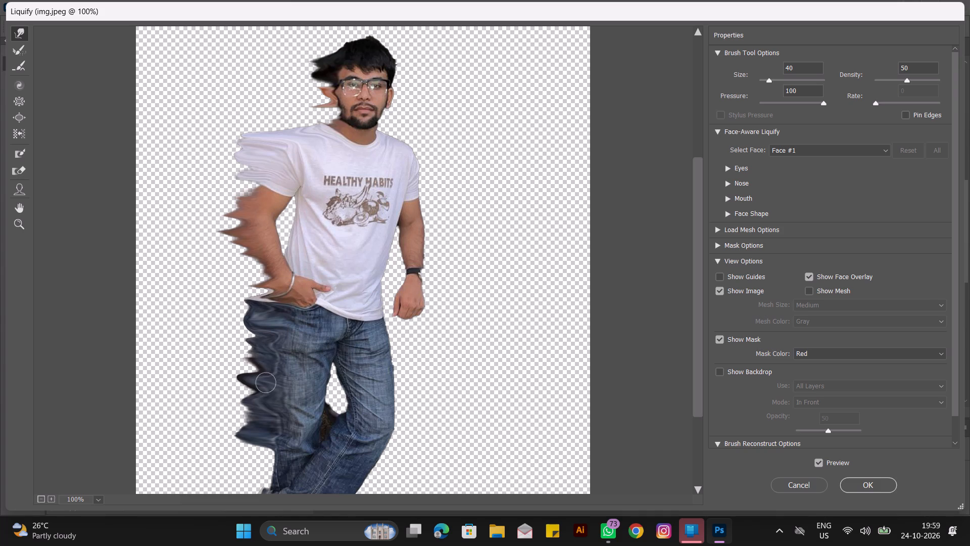
# Extend the jagged outward warp down the lower outer edge of the jeans leg on the same side.
pyautogui.moveTo(276, 452); pyautogui.dragTo(244, 447)
pyautogui.moveTo(279, 465); pyautogui.dragTo(251, 462)
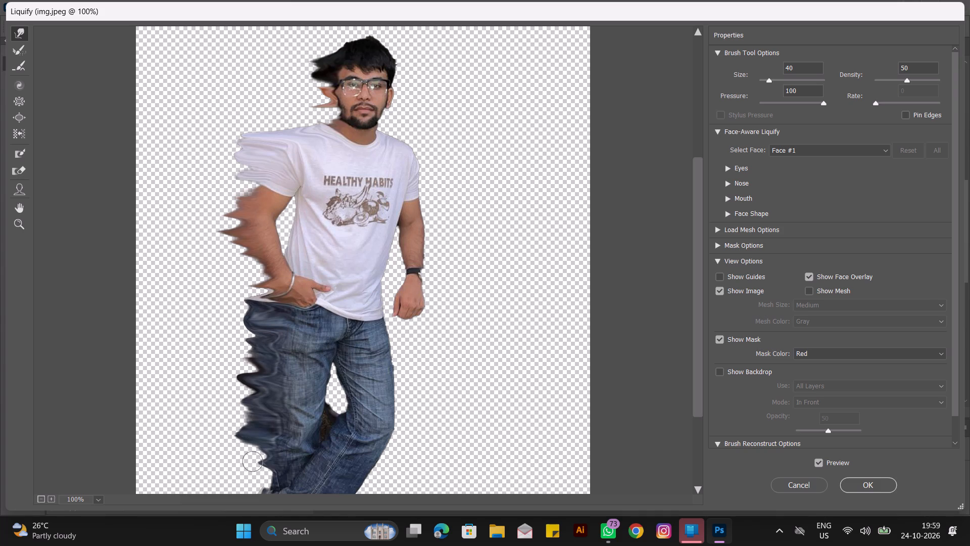
pyautogui.moveTo(273, 457); pyautogui.dragTo(247, 458)
pyautogui.moveTo(276, 472); pyautogui.dragTo(246, 474)
pyautogui.moveTo(274, 483); pyautogui.dragTo(252, 481)
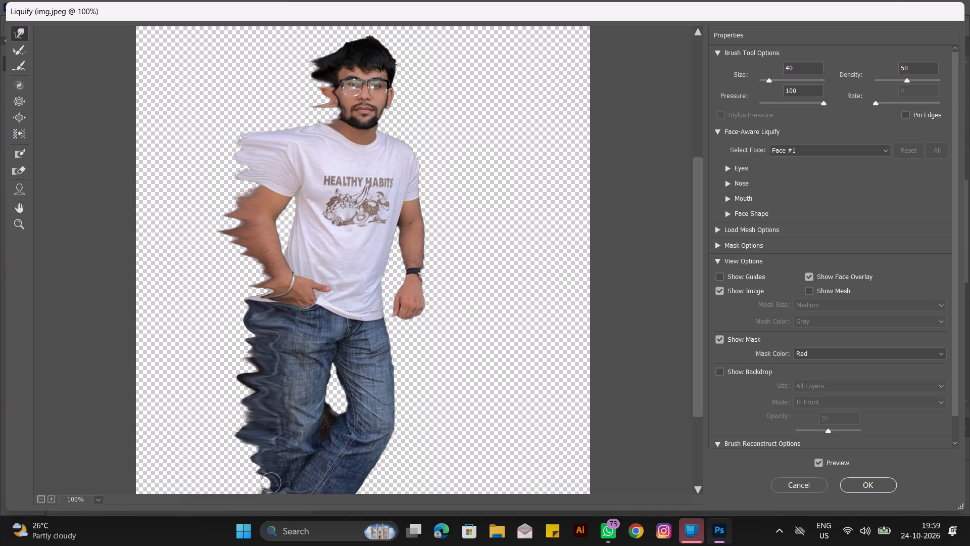
pyautogui.moveTo(252, 481); pyautogui.dragTo(232, 472)
pyautogui.moveTo(271, 489); pyautogui.dragTo(226, 484)
# Pull the upper hair edge and the ear a little further outward on the warped side.
pyautogui.moveTo(344, 50); pyautogui.dragTo(318, 49)
pyautogui.moveTo(329, 93); pyautogui.dragTo(315, 93)
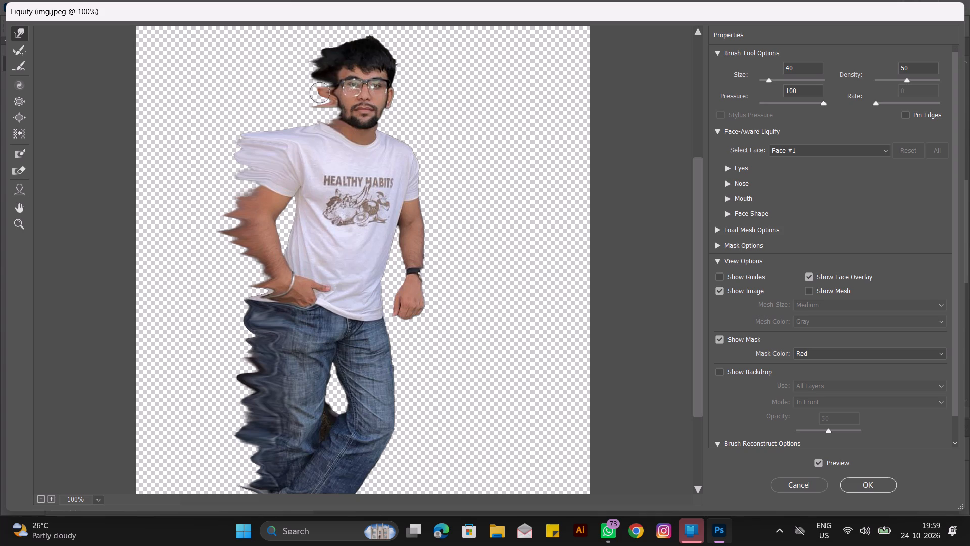
pyautogui.moveTo(315, 93); pyautogui.dragTo(314, 93)
# Pull out the arm edge just below the sleeve hem and along the lower forearm, and apply the Liquify warp.
pyautogui.moveTo(263, 189); pyautogui.dragTo(257, 189)
pyautogui.moveTo(257, 189); pyautogui.dragTo(229, 186)
pyautogui.moveTo(261, 265); pyautogui.dragTo(245, 265)
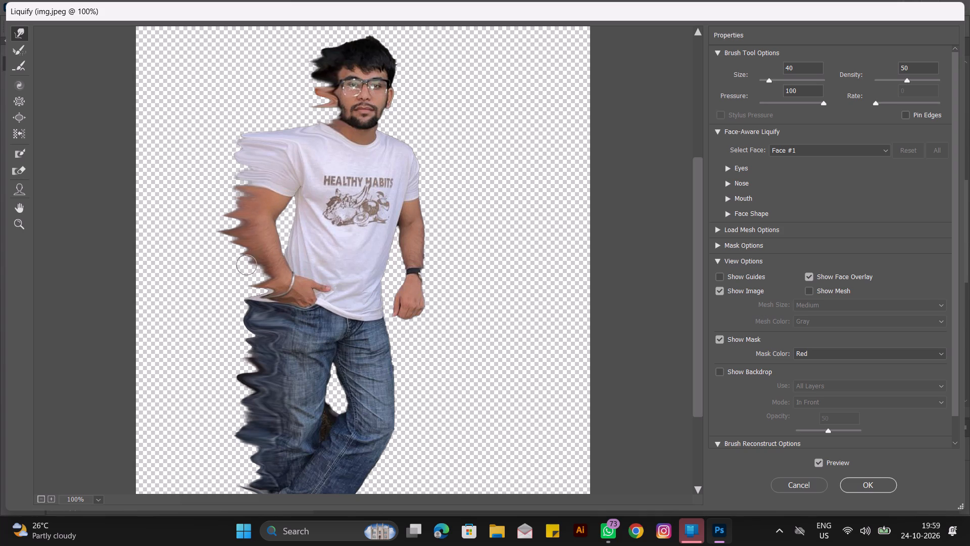
pyautogui.moveTo(245, 265); pyautogui.dragTo(231, 267)
pyautogui.moveTo(261, 267); pyautogui.dragTo(238, 272)
pyautogui.click(877, 484)
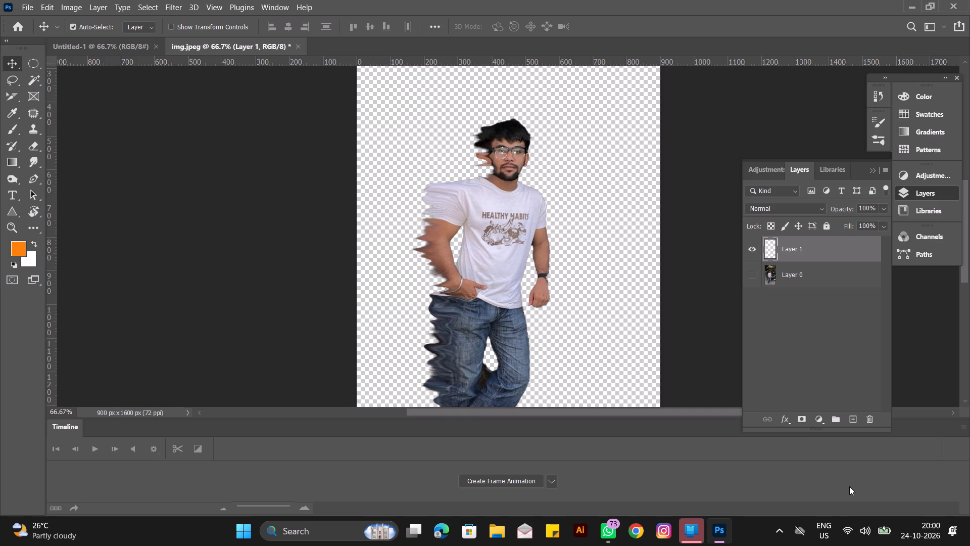
# Add a black layer mask to Layer 1 that hides the whole cutout.
pyautogui.keyDown('alt'); pyautogui.click(803, 421); pyautogui.keyUp('alt')
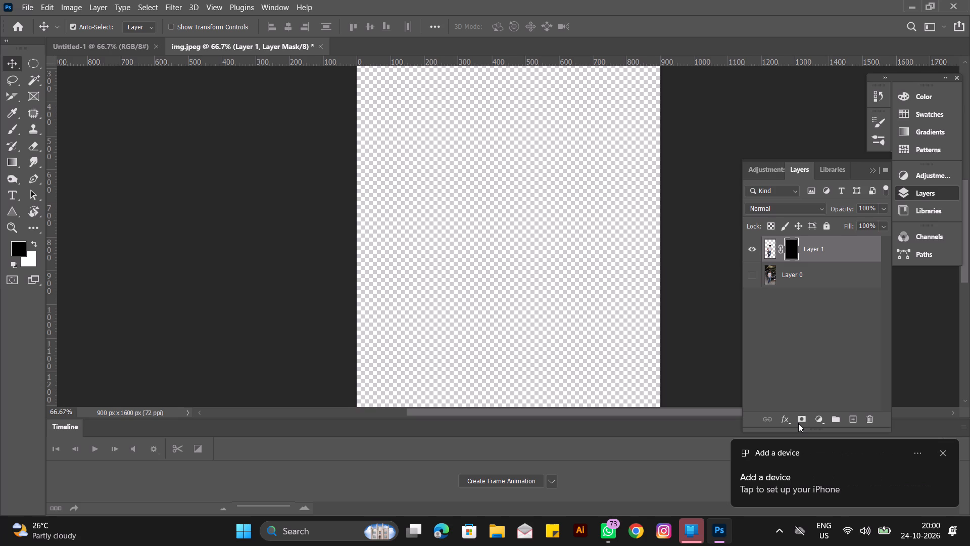
# Set up the Brush tool with Kyle's Spatter Brushes - Spatter Bot Tilt from Special Effects Brushes at 448 px.
pyautogui.click(10, 132)
pyautogui.click(90, 24)
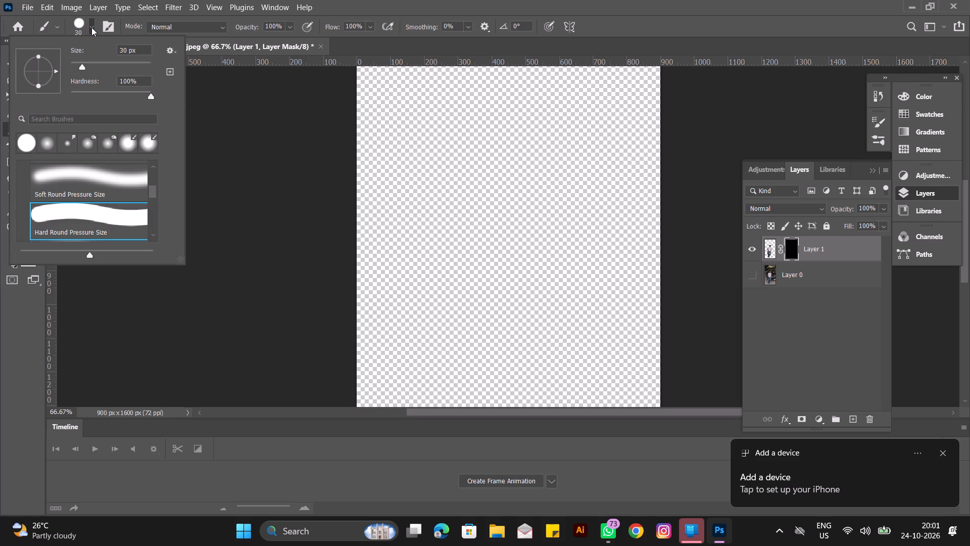
pyautogui.moveTo(153, 187); pyautogui.dragTo(153, 188)
pyautogui.moveTo(153, 188); pyautogui.dragTo(145, 223)
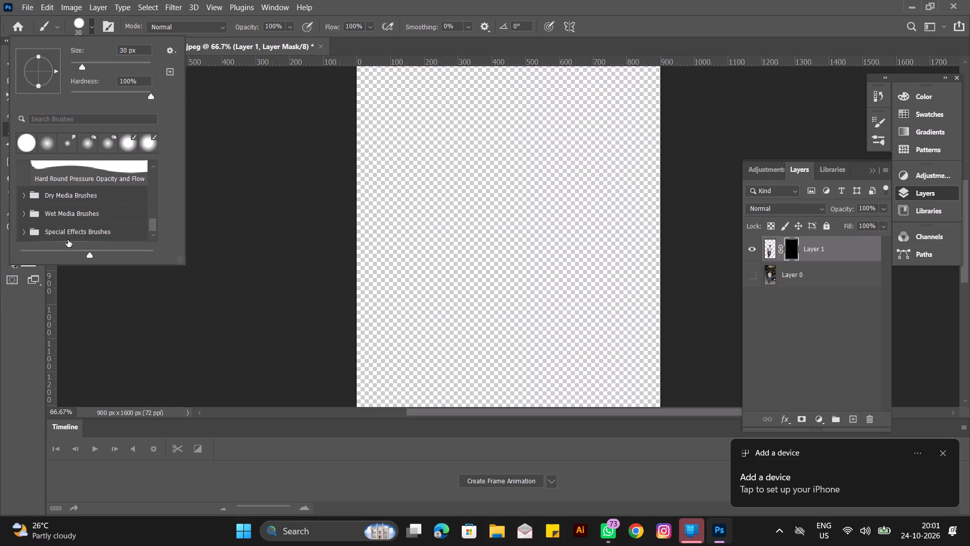
pyautogui.click(25, 232)
pyautogui.click(153, 202)
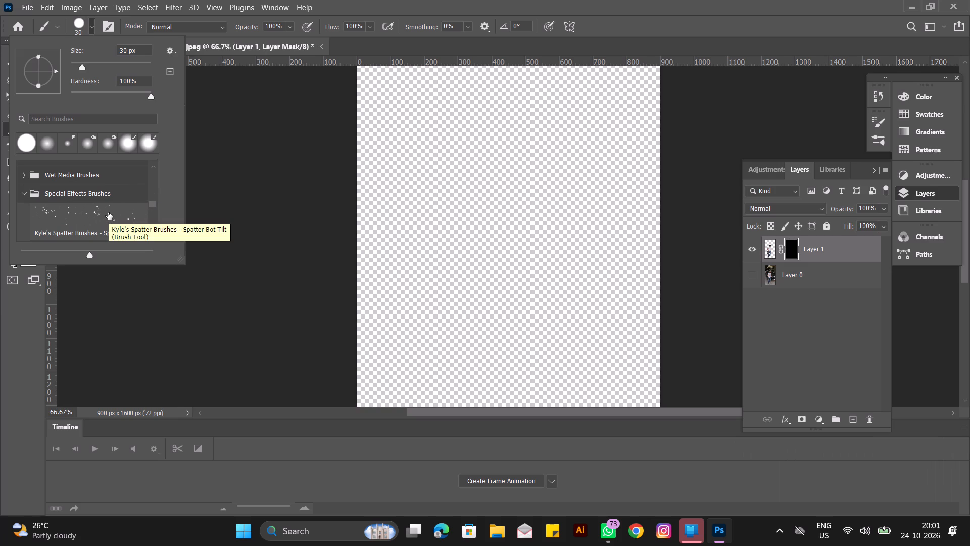
pyautogui.scroll(-1, 124, 206)
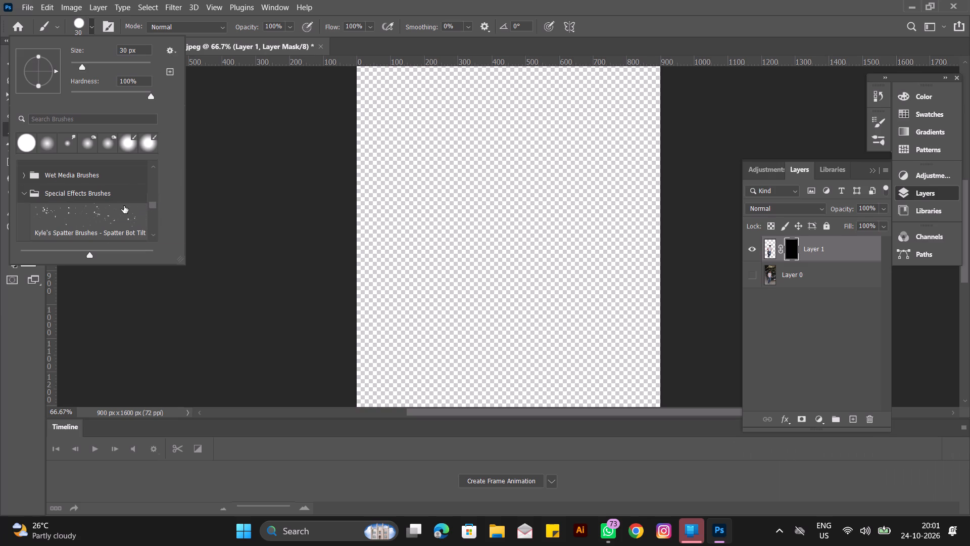
pyautogui.click(108, 211)
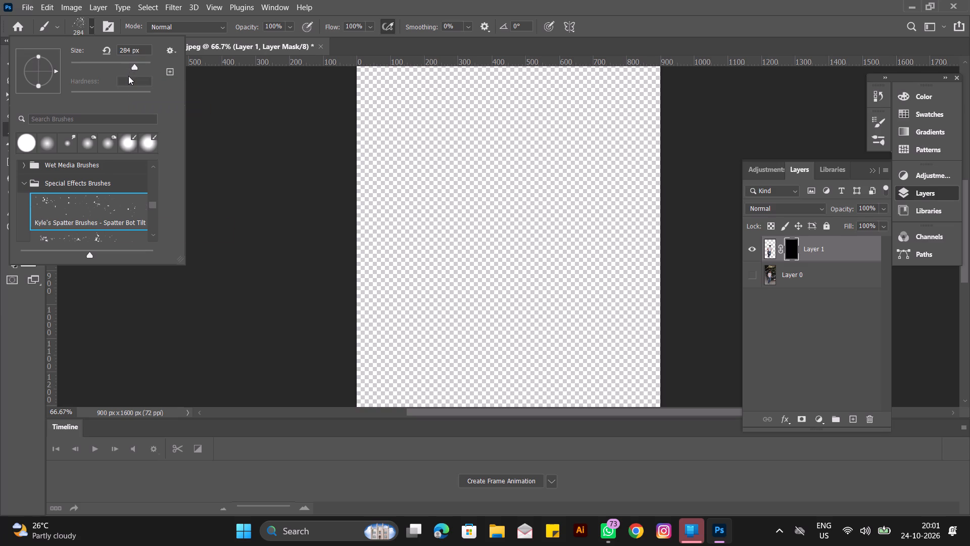
pyautogui.moveTo(134, 67); pyautogui.dragTo(142, 67)
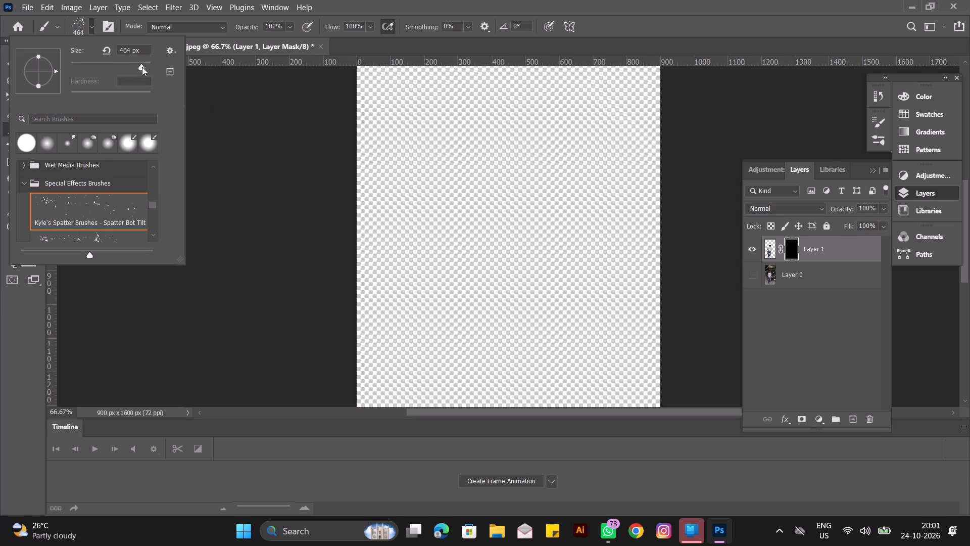
pyautogui.moveTo(142, 67); pyautogui.dragTo(141, 67)
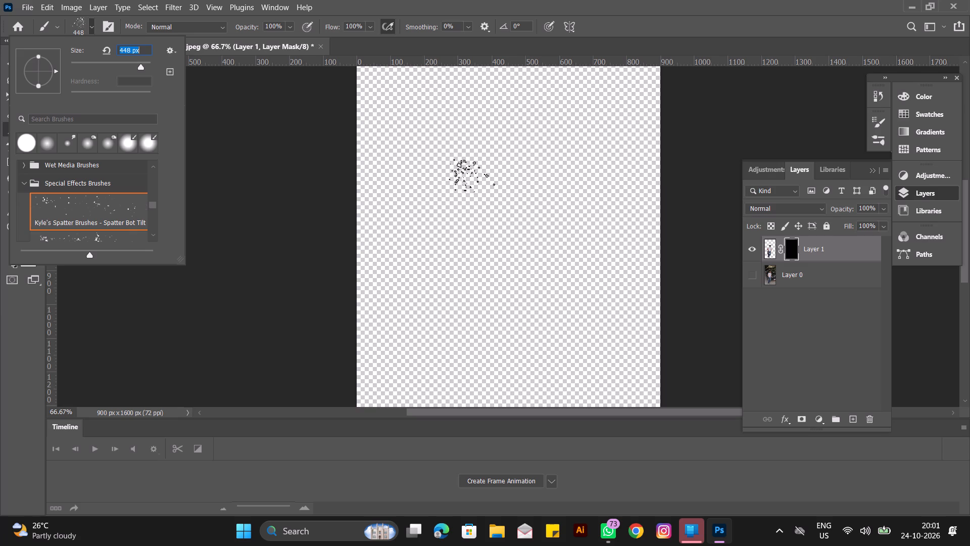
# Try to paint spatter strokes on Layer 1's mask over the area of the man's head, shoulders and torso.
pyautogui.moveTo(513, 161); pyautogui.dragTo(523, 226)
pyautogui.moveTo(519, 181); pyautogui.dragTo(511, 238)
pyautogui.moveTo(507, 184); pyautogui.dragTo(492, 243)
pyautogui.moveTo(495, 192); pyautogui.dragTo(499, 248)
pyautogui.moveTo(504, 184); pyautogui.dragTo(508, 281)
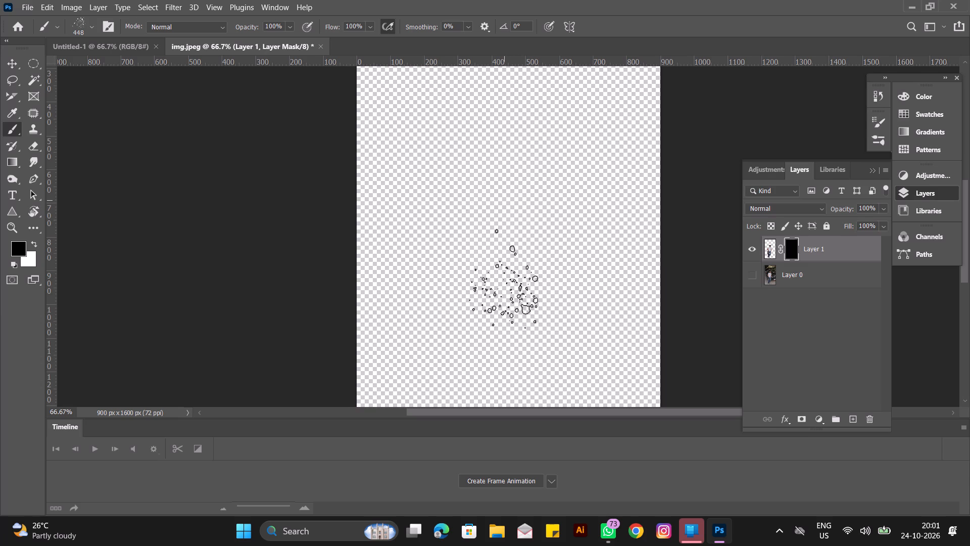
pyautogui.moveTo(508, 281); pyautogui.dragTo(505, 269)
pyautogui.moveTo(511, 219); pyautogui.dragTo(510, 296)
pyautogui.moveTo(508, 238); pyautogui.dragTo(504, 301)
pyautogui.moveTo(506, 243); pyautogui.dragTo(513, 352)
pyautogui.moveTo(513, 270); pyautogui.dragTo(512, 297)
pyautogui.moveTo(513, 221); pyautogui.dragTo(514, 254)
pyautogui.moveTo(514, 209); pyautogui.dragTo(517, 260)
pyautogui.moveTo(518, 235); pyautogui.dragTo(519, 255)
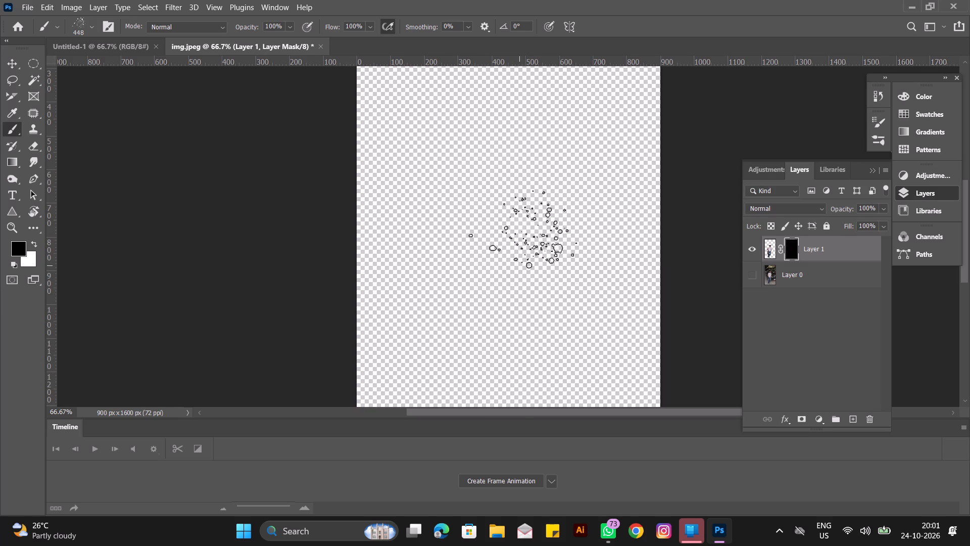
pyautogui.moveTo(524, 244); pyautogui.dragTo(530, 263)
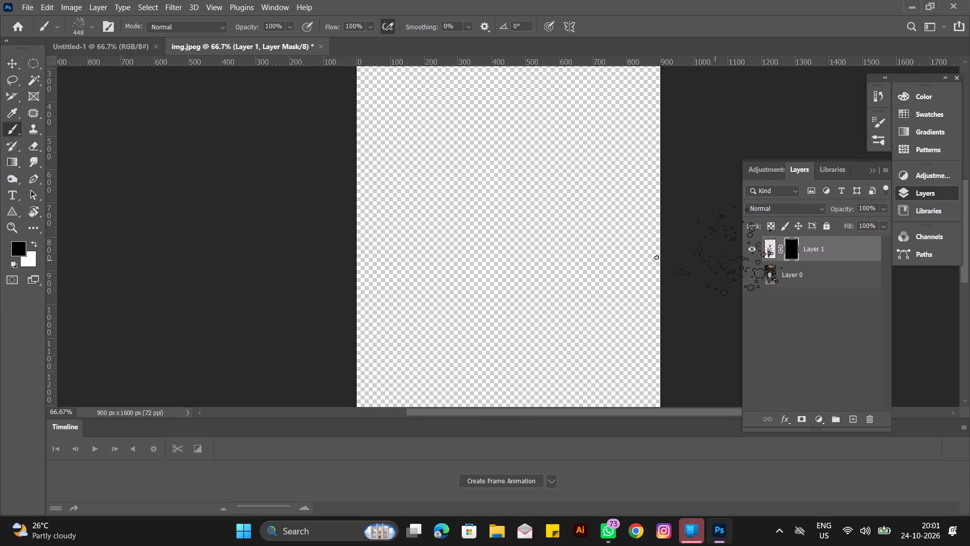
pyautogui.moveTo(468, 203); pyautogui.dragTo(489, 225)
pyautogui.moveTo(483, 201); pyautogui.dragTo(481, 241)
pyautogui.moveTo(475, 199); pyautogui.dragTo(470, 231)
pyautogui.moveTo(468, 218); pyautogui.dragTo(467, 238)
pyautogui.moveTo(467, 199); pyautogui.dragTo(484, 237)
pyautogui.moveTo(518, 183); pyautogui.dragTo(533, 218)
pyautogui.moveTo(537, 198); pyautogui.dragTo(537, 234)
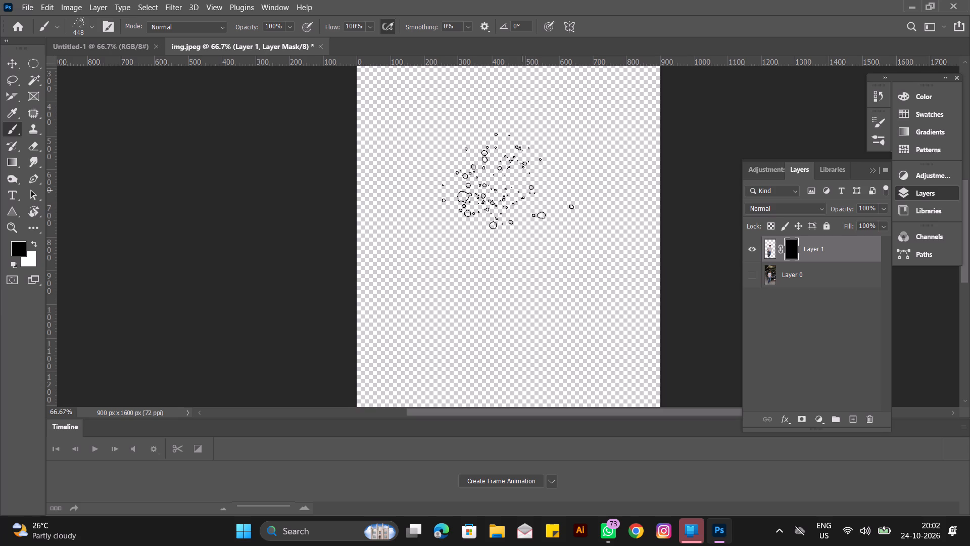
# Close img.jpeg without saving the changes.
pyautogui.click(320, 44)
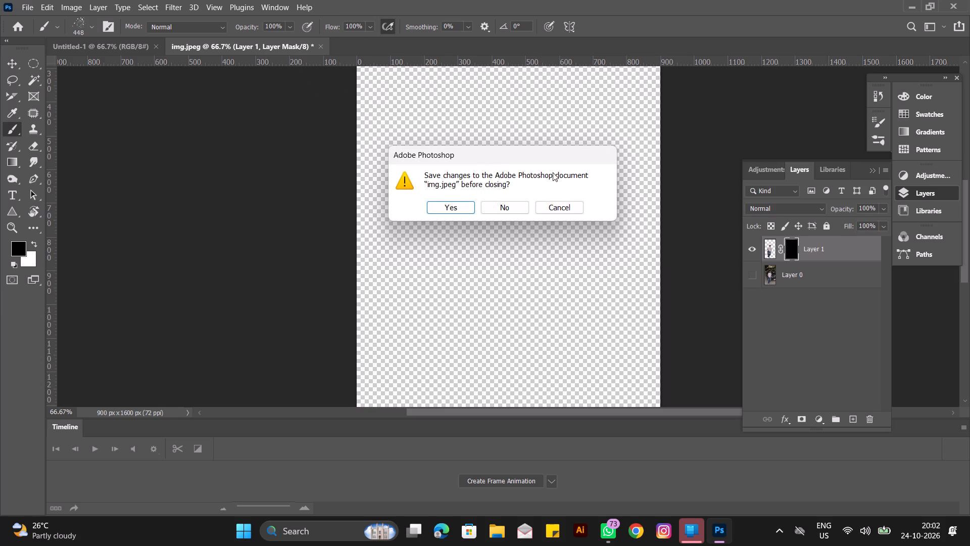
pyautogui.click(499, 208)
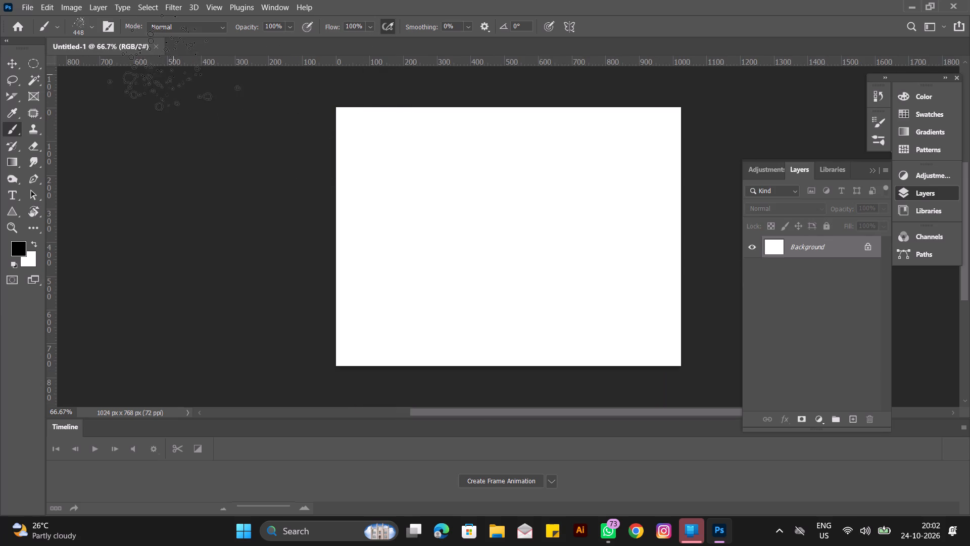
# Switch to the Move tool and open the original img photo from the Downloads folder.
pyautogui.click(4, 64)
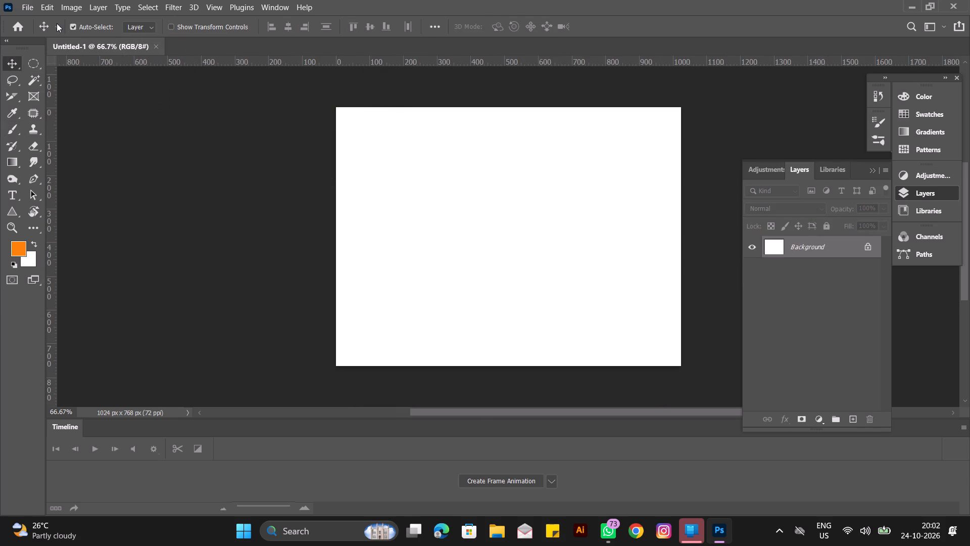
pyautogui.click(25, 5)
pyautogui.click(33, 31)
pyautogui.click(219, 162)
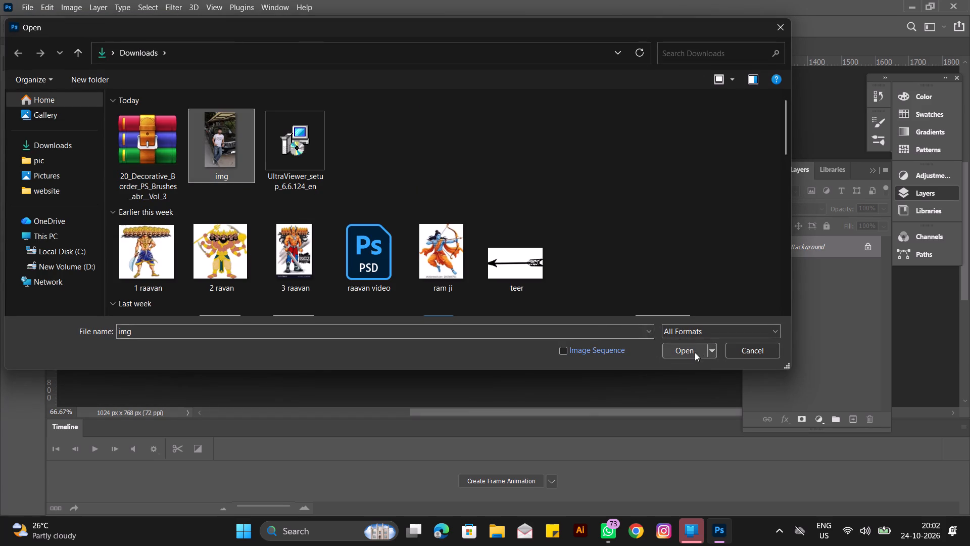
pyautogui.click(695, 352)
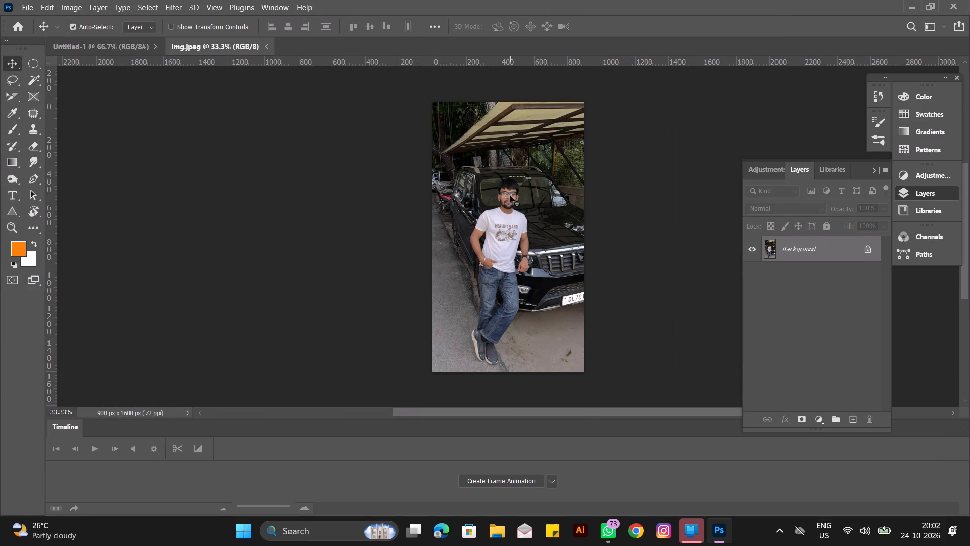
# Unlock the Background so that it becomes a regular layer.
pyautogui.hotkey('ctrl', '+')
pyautogui.hotkey('ctrl', '+')
pyautogui.hotkey('ctrl', '+')
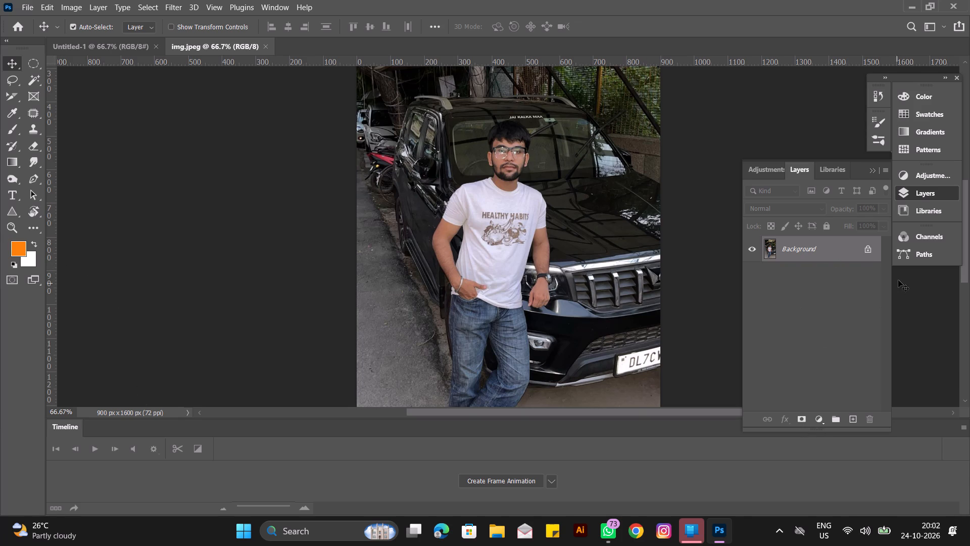
pyautogui.click(872, 253)
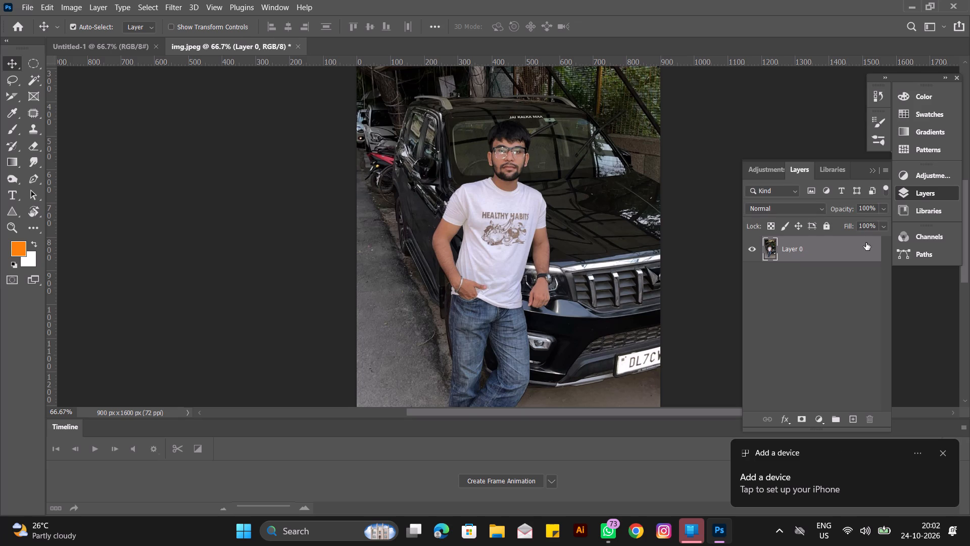
# Select the man with Select Subject, copy him to a new layer and hide the original Layer 0.
pyautogui.click(151, 5)
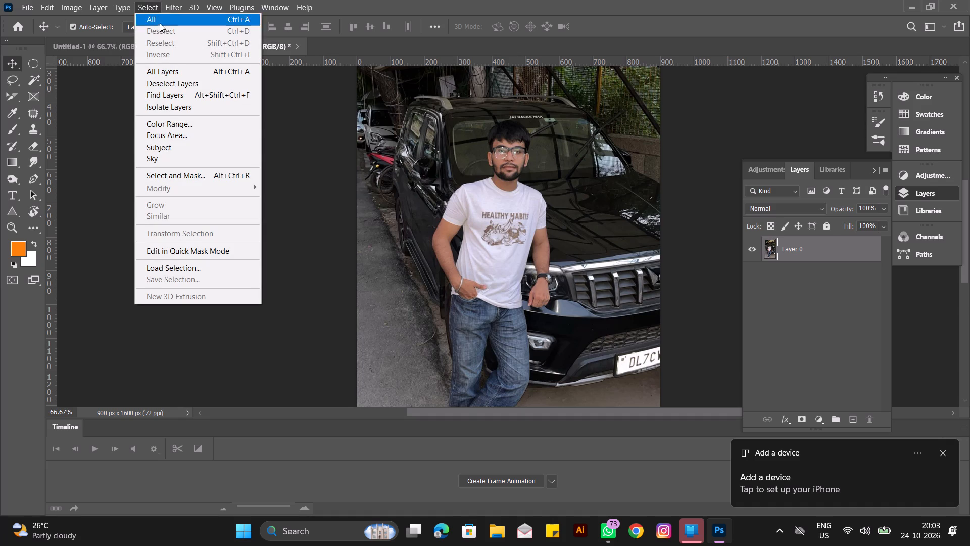
pyautogui.click(168, 147)
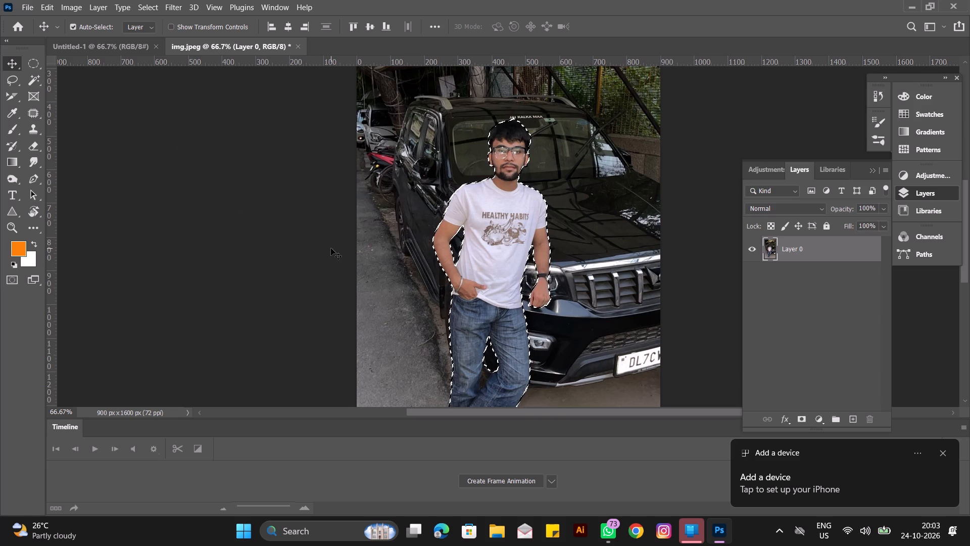
pyautogui.hotkey('ctrl', 'j')
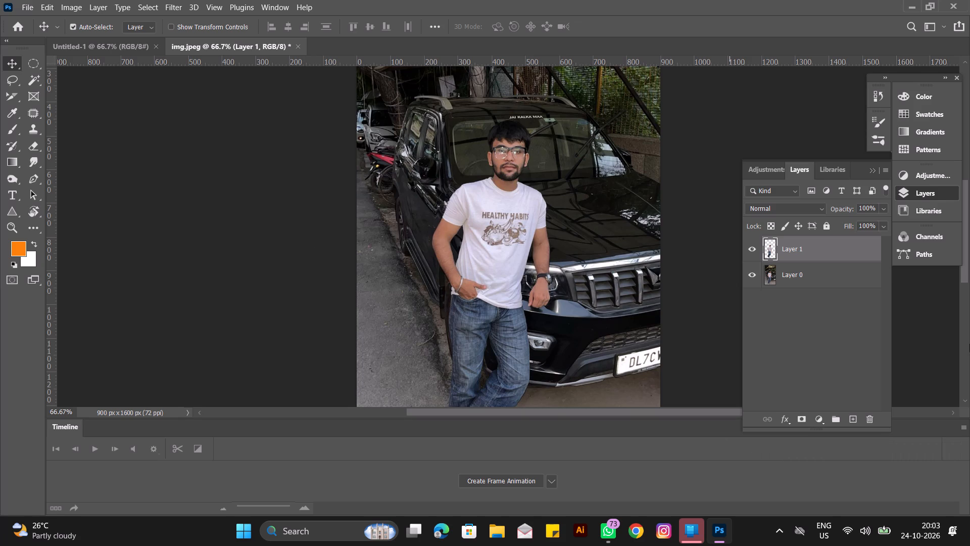
pyautogui.click(747, 276)
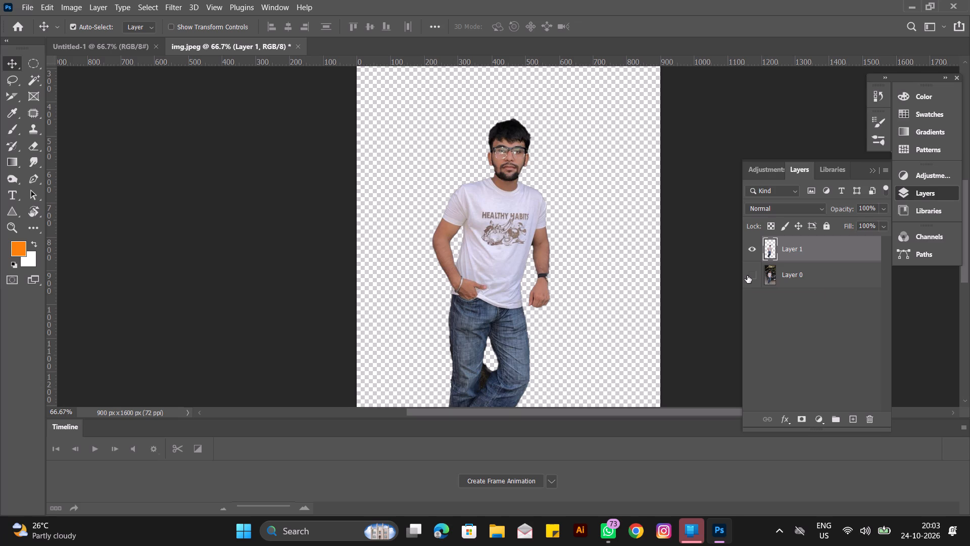
# In Liquify, set the Forward Warp brush size to 45 and pull the hair outward on the image's left side.
pyautogui.click(165, 5)
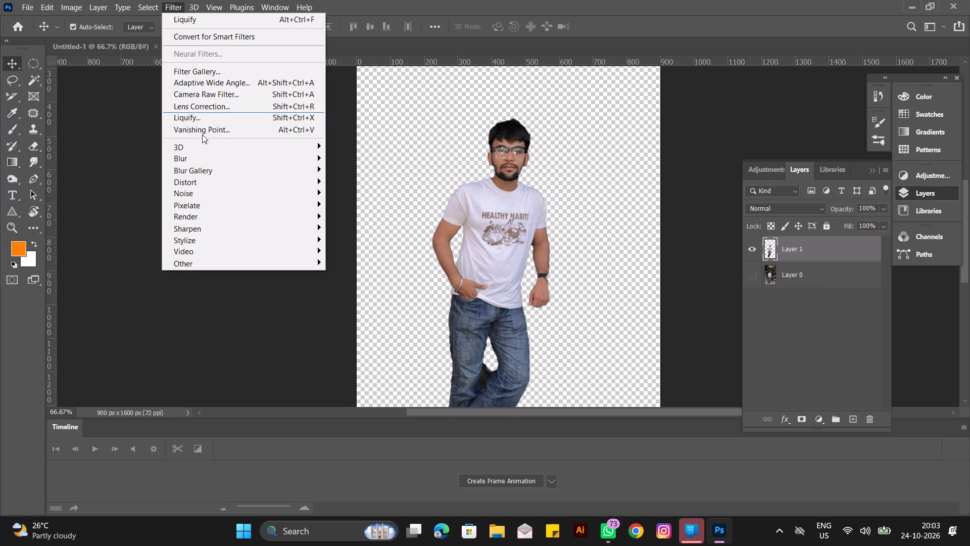
pyautogui.click(200, 120)
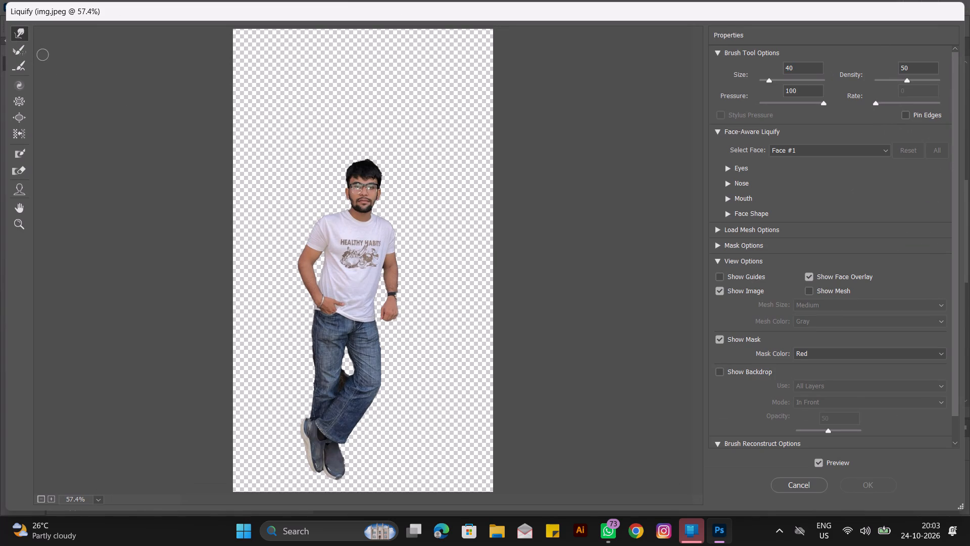
pyautogui.press(']')
pyautogui.hotkey('ctrl', '+')
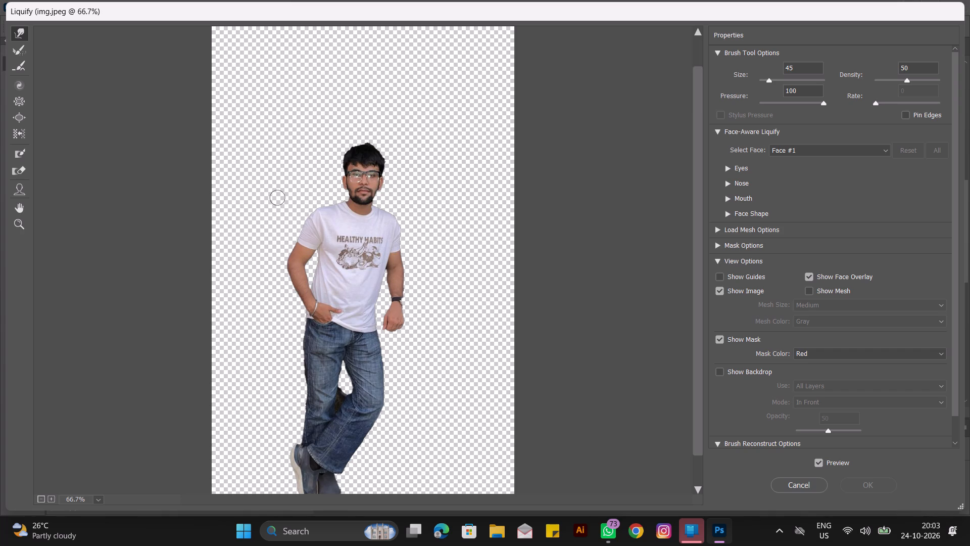
pyautogui.moveTo(345, 160); pyautogui.dragTo(325, 159)
pyautogui.moveTo(325, 159); pyautogui.dragTo(320, 159)
pyautogui.moveTo(341, 168); pyautogui.dragTo(321, 171)
pyautogui.moveTo(343, 170); pyautogui.dragTo(326, 170)
pyautogui.moveTo(346, 174); pyautogui.dragTo(328, 178)
# Pull the ear and the cheek edge just below it outward on the same side as the warped hair.
pyautogui.moveTo(339, 186); pyautogui.dragTo(338, 187)
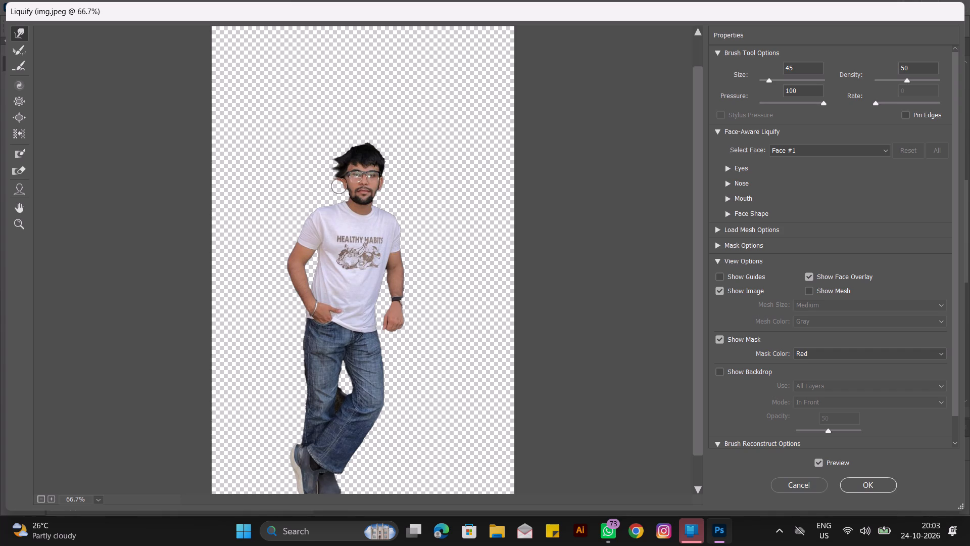
pyautogui.moveTo(338, 187); pyautogui.dragTo(330, 188)
pyautogui.moveTo(335, 190); pyautogui.dragTo(322, 193)
pyautogui.moveTo(343, 190); pyautogui.dragTo(334, 191)
pyautogui.moveTo(346, 192); pyautogui.dragTo(346, 193)
pyautogui.moveTo(346, 193); pyautogui.dragTo(331, 194)
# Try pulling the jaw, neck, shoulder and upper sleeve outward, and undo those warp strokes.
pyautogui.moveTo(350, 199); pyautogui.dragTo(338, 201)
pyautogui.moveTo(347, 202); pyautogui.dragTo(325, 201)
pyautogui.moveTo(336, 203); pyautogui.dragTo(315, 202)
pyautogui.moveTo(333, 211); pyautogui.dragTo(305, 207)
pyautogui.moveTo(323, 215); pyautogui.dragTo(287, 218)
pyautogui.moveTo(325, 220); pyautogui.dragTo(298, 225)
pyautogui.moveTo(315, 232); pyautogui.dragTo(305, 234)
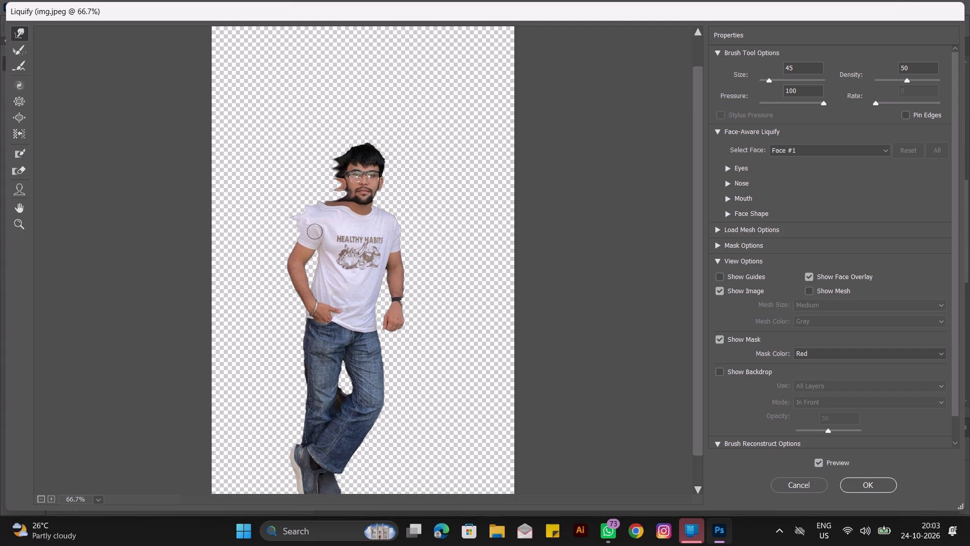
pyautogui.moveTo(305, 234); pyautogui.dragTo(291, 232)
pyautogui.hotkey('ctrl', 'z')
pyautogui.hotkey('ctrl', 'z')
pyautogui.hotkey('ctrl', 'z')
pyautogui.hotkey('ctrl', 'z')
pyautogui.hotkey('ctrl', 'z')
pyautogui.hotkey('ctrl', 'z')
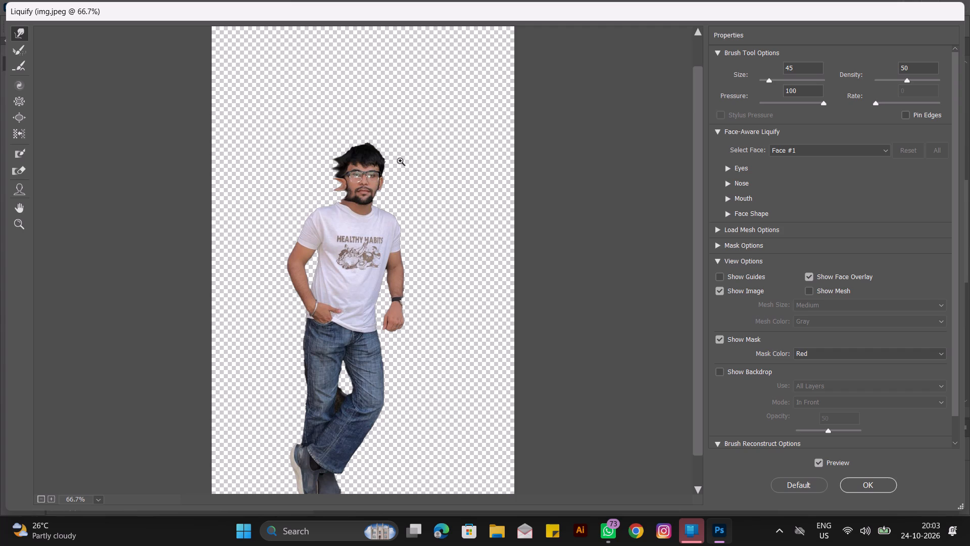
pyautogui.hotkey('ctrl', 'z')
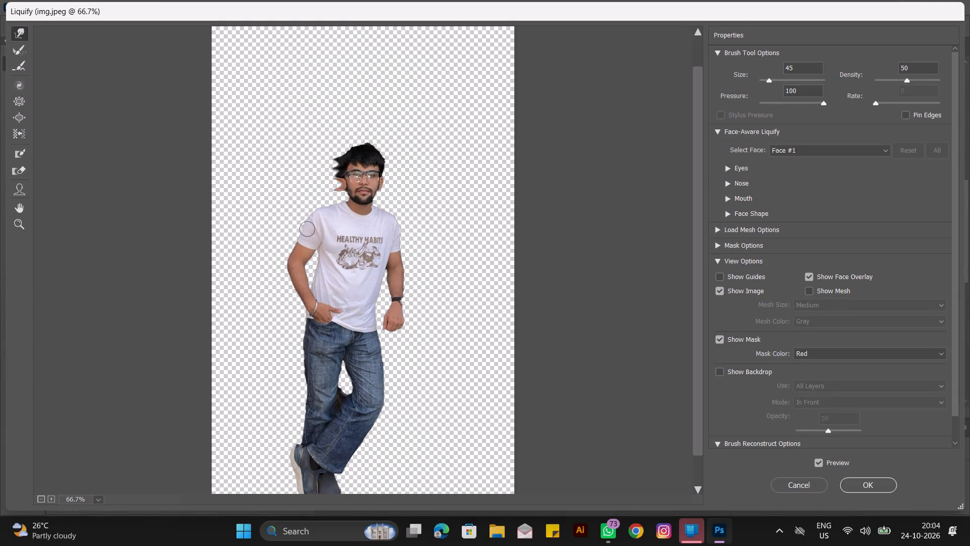
# Pull the shirt's shoulder and sleeve edge outward into several spikes on the warped side.
pyautogui.moveTo(317, 204); pyautogui.dragTo(295, 210)
pyautogui.moveTo(313, 214); pyautogui.dragTo(295, 214)
pyautogui.moveTo(295, 214); pyautogui.dragTo(289, 216)
pyautogui.moveTo(308, 220); pyautogui.dragTo(273, 219)
pyautogui.moveTo(298, 218); pyautogui.dragTo(262, 220)
pyautogui.moveTo(307, 224); pyautogui.dragTo(279, 230)
pyautogui.moveTo(303, 231); pyautogui.dragTo(271, 232)
pyautogui.moveTo(308, 232); pyautogui.dragTo(281, 232)
pyautogui.moveTo(312, 239); pyautogui.dragTo(269, 239)
# Pull the upper arm below the sleeve and the elbow edge outward into several spikes on the warped side.
pyautogui.moveTo(294, 245); pyautogui.dragTo(274, 246)
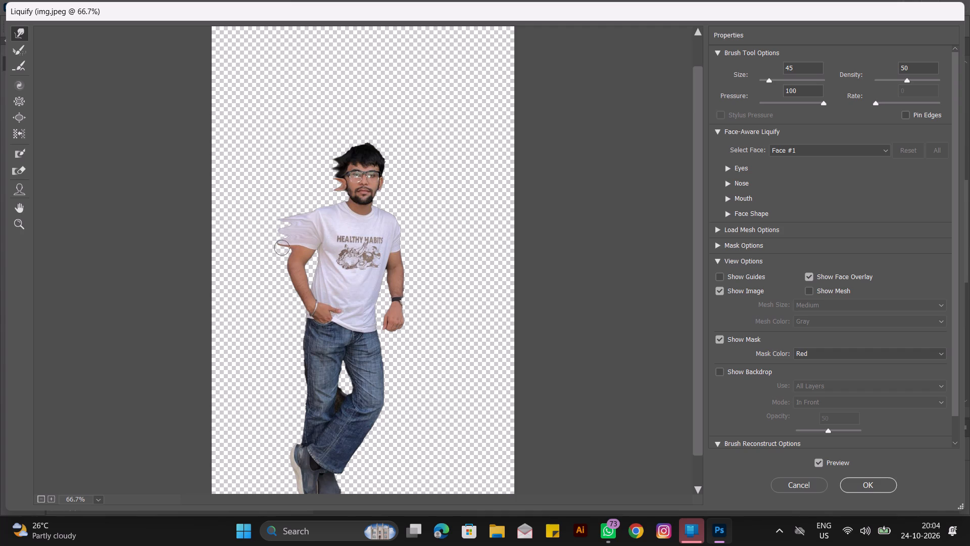
pyautogui.moveTo(287, 252); pyautogui.dragTo(269, 254)
pyautogui.moveTo(299, 253); pyautogui.dragTo(251, 254)
pyautogui.moveTo(288, 261); pyautogui.dragTo(255, 274)
pyautogui.moveTo(278, 269); pyautogui.dragTo(253, 269)
pyautogui.moveTo(294, 271); pyautogui.dragTo(265, 274)
pyautogui.moveTo(293, 282); pyautogui.dragTo(264, 283)
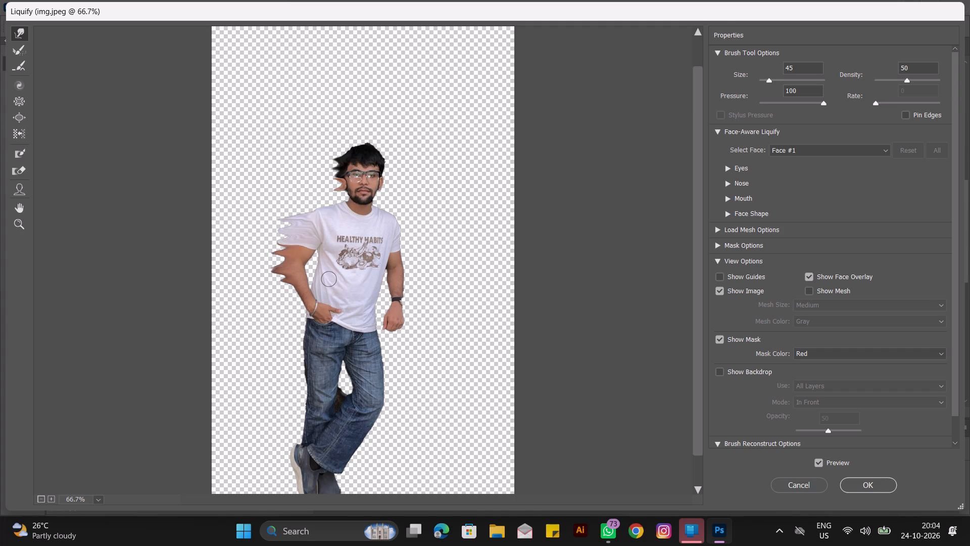
# Set the warp brush size to 60 and pull the forearm edge below the elbow outward into further spikes.
pyautogui.hotkey('ctrl', '+')
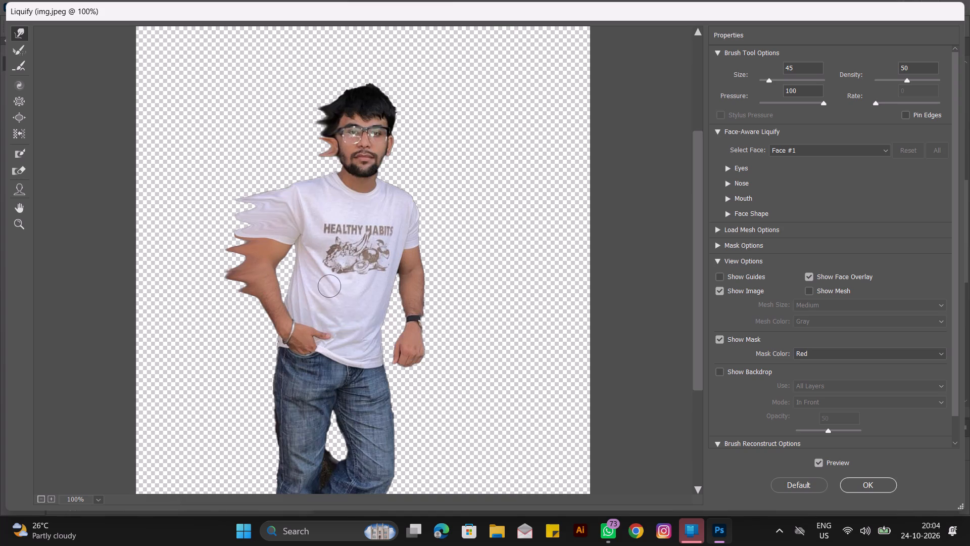
pyautogui.press(']')
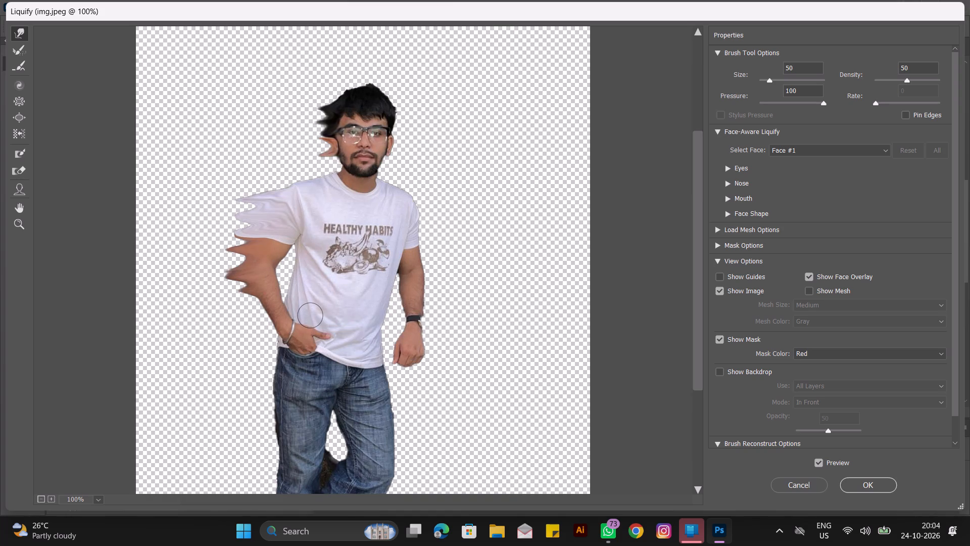
pyautogui.press(']')
pyautogui.moveTo(252, 299); pyautogui.dragTo(214, 302)
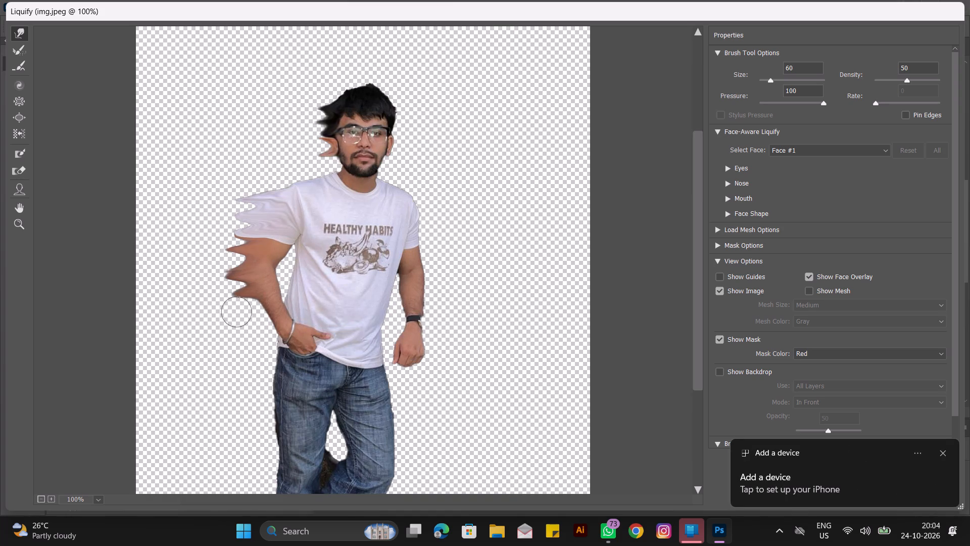
pyautogui.moveTo(255, 303); pyautogui.dragTo(207, 310)
pyautogui.moveTo(262, 317); pyautogui.dragTo(210, 314)
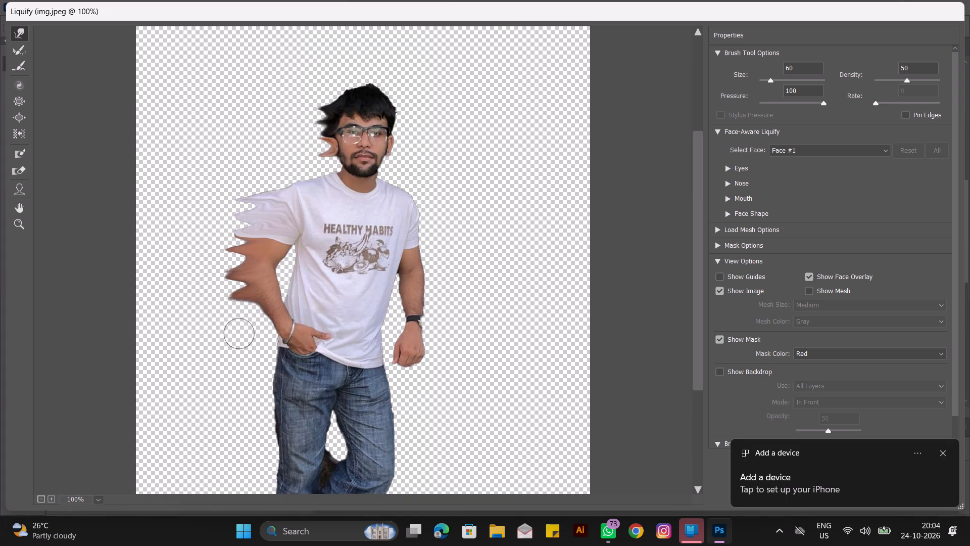
pyautogui.moveTo(261, 315); pyautogui.dragTo(225, 317)
pyautogui.moveTo(248, 313); pyautogui.dragTo(224, 313)
pyautogui.moveTo(224, 313); pyautogui.dragTo(223, 313)
# Pull the jeans' edge outward into a row of spikes from the hip down along the thigh on the warped side.
pyautogui.moveTo(271, 361); pyautogui.dragTo(212, 355)
pyautogui.moveTo(273, 366); pyautogui.dragTo(211, 369)
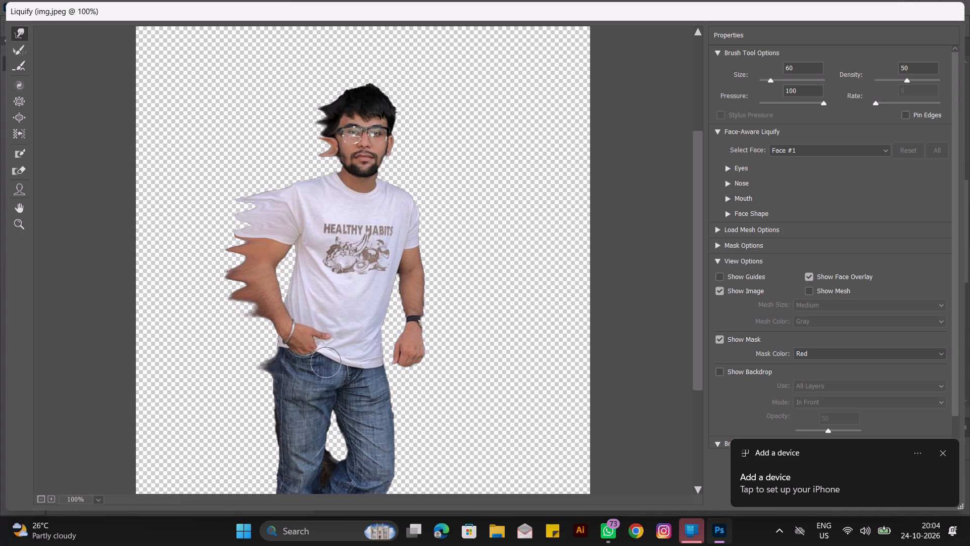
pyautogui.moveTo(282, 376); pyautogui.dragTo(232, 371)
pyautogui.moveTo(276, 398); pyautogui.dragTo(217, 395)
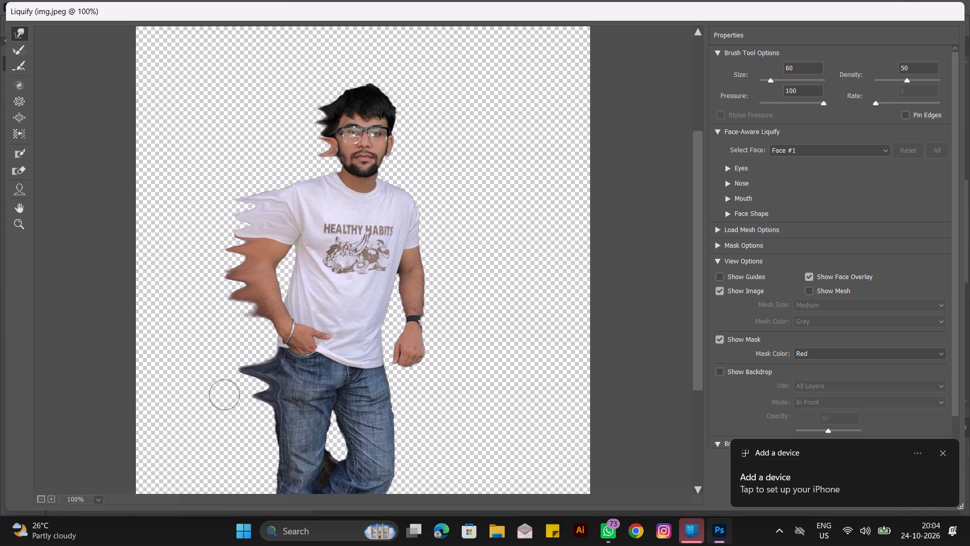
pyautogui.moveTo(275, 405); pyautogui.dragTo(228, 405)
pyautogui.moveTo(269, 421); pyautogui.dragTo(212, 417)
pyautogui.moveTo(282, 380); pyautogui.dragTo(223, 378)
pyautogui.moveTo(280, 366); pyautogui.dragTo(230, 352)
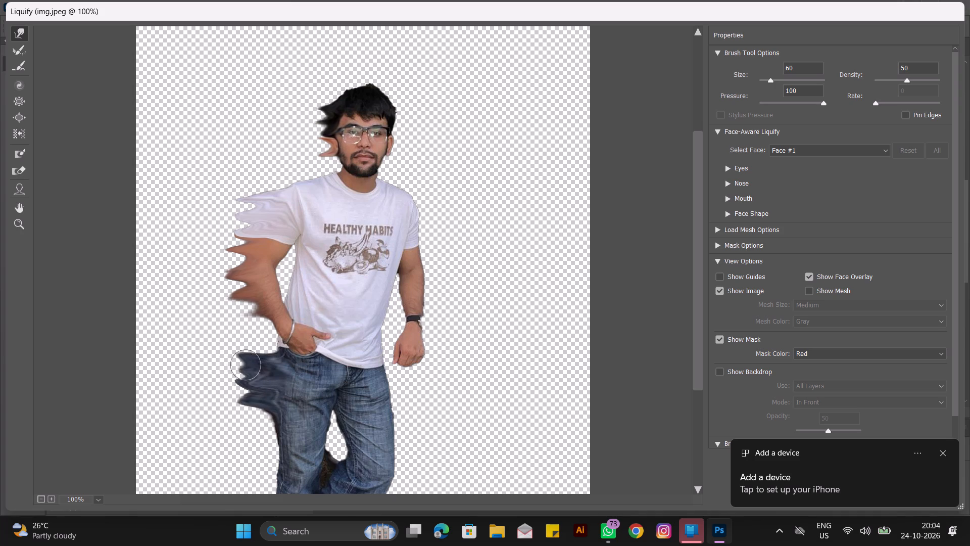
pyautogui.moveTo(286, 418); pyautogui.dragTo(226, 416)
pyautogui.moveTo(273, 440); pyautogui.dragTo(230, 433)
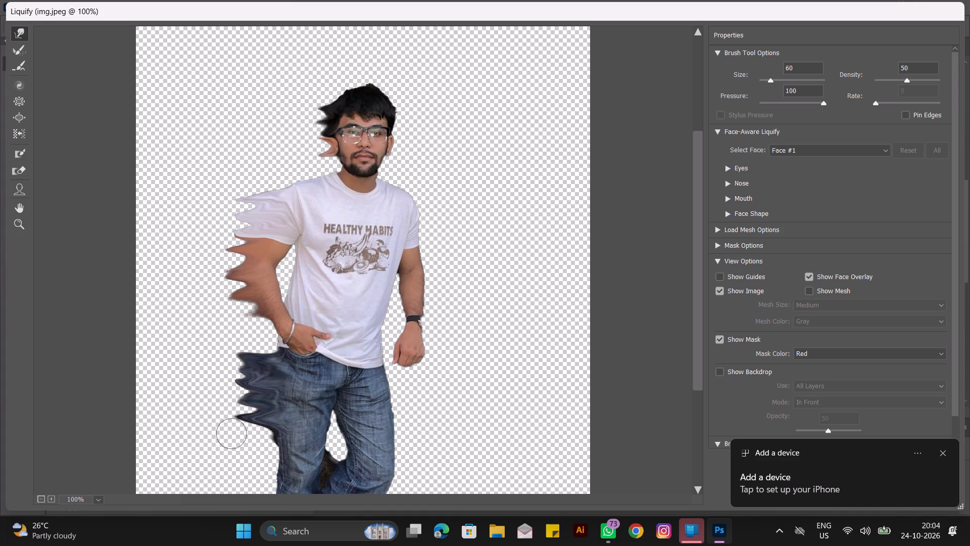
pyautogui.moveTo(230, 433); pyautogui.dragTo(226, 432)
pyautogui.moveTo(282, 436); pyautogui.dragTo(229, 436)
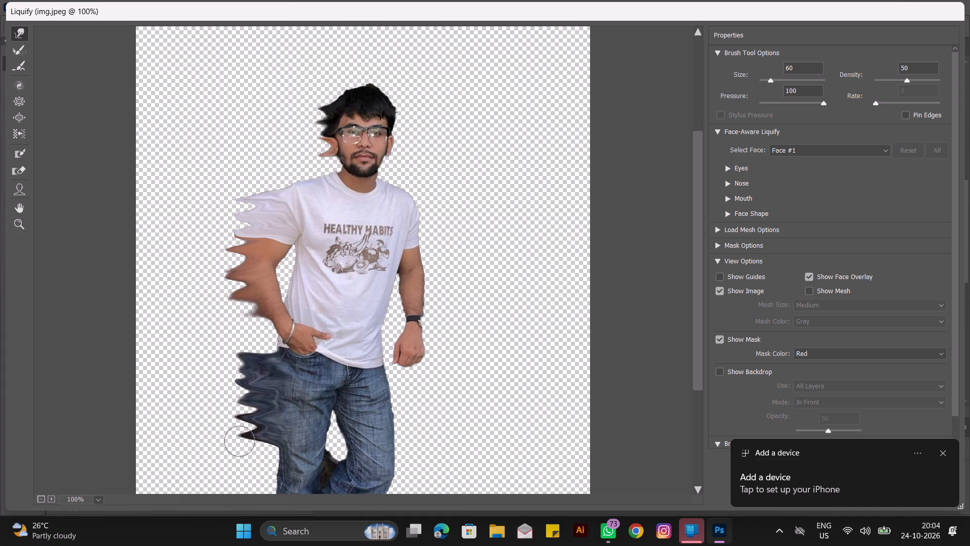
pyautogui.moveTo(280, 456); pyautogui.dragTo(233, 447)
# Continue the outward spikes along the jeans' edge from the knee down to the trouser hem.
pyautogui.scroll(-4, 282, 405)
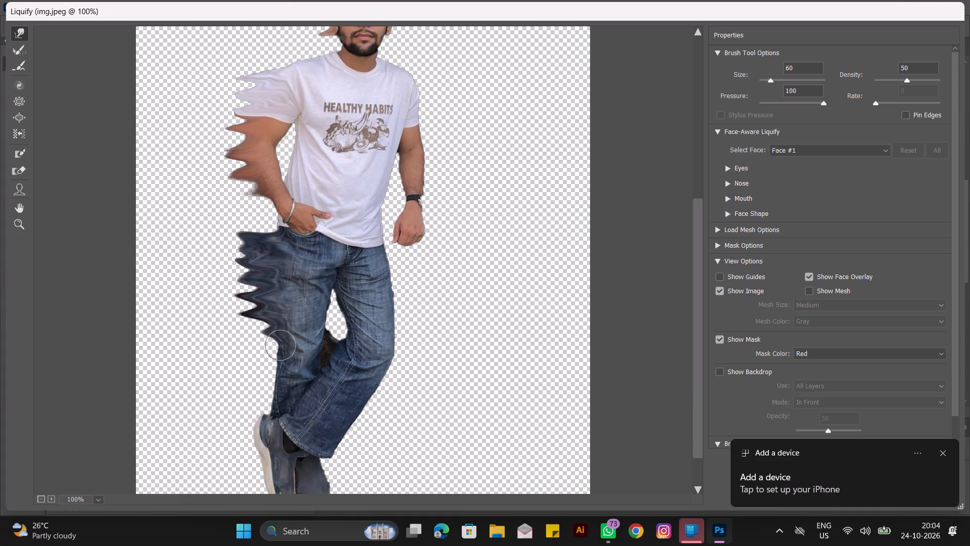
pyautogui.moveTo(282, 329); pyautogui.dragTo(242, 318)
pyautogui.moveTo(284, 343); pyautogui.dragTo(241, 344)
pyautogui.moveTo(282, 354); pyautogui.dragTo(235, 356)
pyautogui.moveTo(268, 369); pyautogui.dragTo(235, 363)
pyautogui.moveTo(275, 372); pyautogui.dragTo(244, 371)
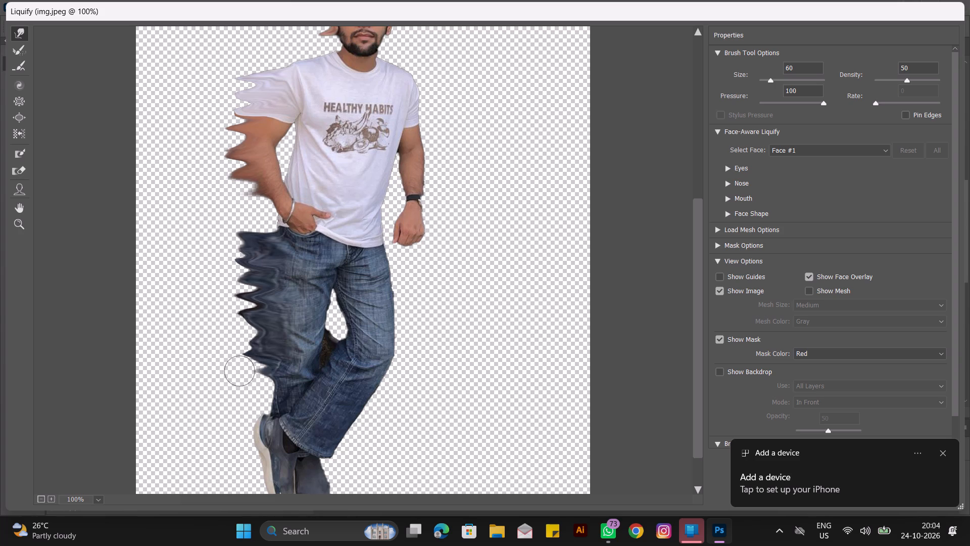
pyautogui.moveTo(244, 371); pyautogui.dragTo(239, 371)
pyautogui.moveTo(281, 384); pyautogui.dragTo(233, 368)
pyautogui.moveTo(277, 371); pyautogui.dragTo(251, 368)
pyautogui.moveTo(288, 393); pyautogui.dragTo(246, 399)
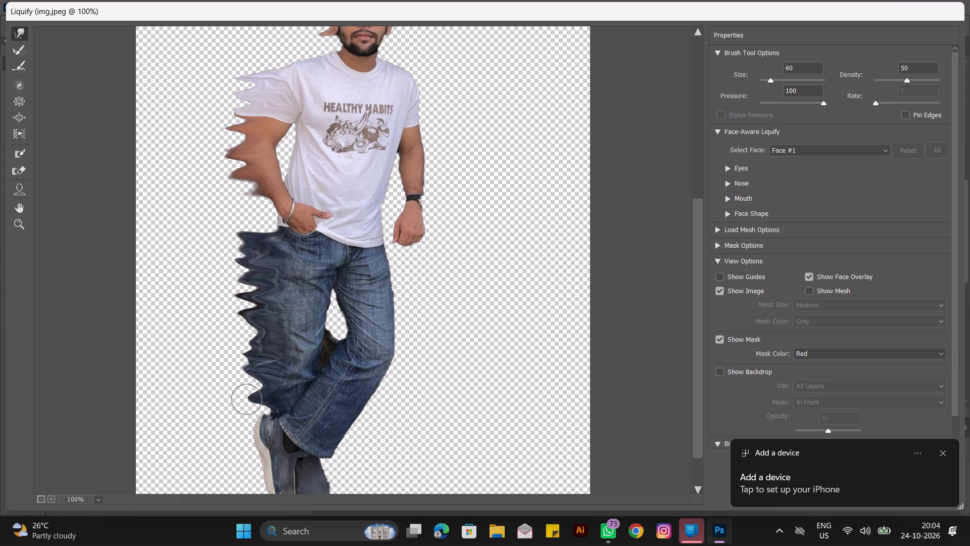
pyautogui.moveTo(246, 399); pyautogui.dragTo(243, 399)
pyautogui.moveTo(275, 408); pyautogui.dragTo(237, 405)
# Pull the hem edge and the shoe on the warped side outward into spikes from the ankle to the toe.
pyautogui.moveTo(265, 421); pyautogui.dragTo(226, 429)
pyautogui.moveTo(287, 434); pyautogui.dragTo(256, 443)
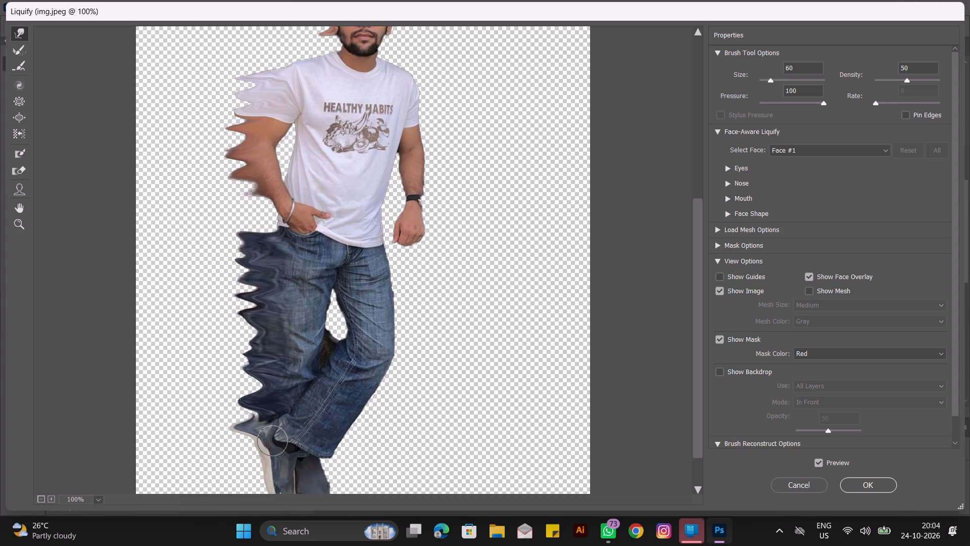
pyautogui.moveTo(256, 443); pyautogui.dragTo(228, 443)
pyautogui.moveTo(268, 447); pyautogui.dragTo(229, 453)
pyautogui.moveTo(258, 461); pyautogui.dragTo(250, 463)
pyautogui.scroll(-6, 249, 441)
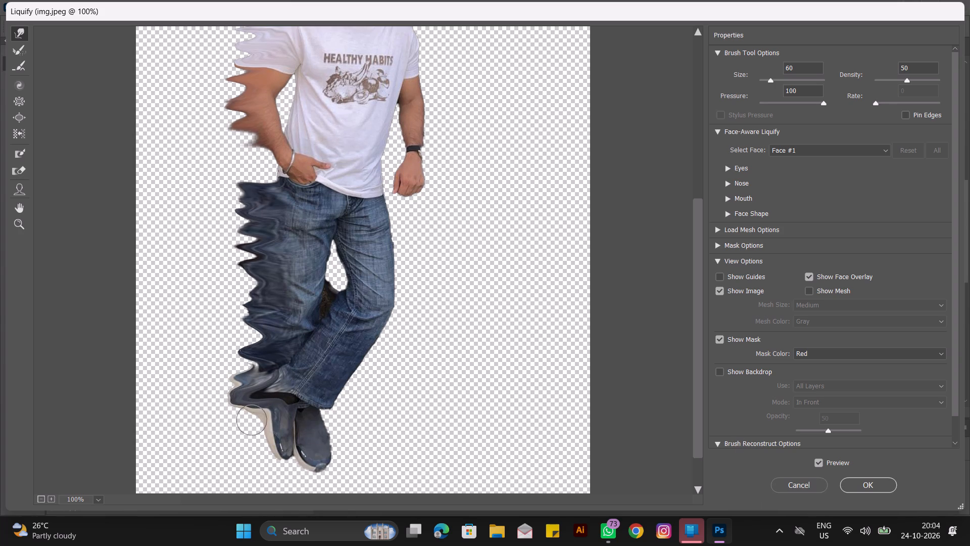
pyautogui.moveTo(267, 417); pyautogui.dragTo(239, 420)
pyautogui.moveTo(279, 428); pyautogui.dragTo(243, 433)
pyautogui.moveTo(264, 440); pyautogui.dragTo(218, 446)
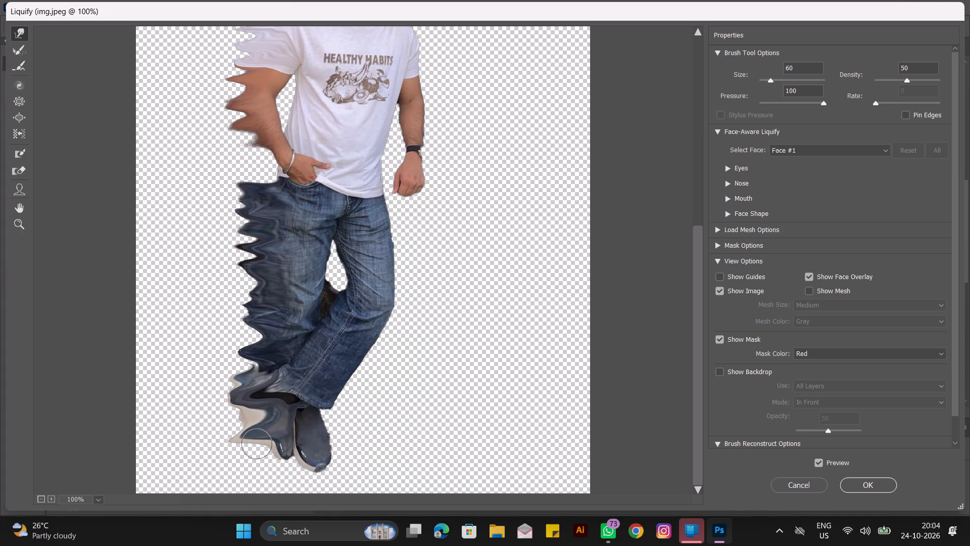
pyautogui.moveTo(267, 446); pyautogui.dragTo(238, 451)
pyautogui.moveTo(281, 451); pyautogui.dragTo(241, 458)
# Pull the shirt's bottom edge beside the pocketed hand and the jeans' waistband outward on the warped side.
pyautogui.scroll(6, 256, 321)
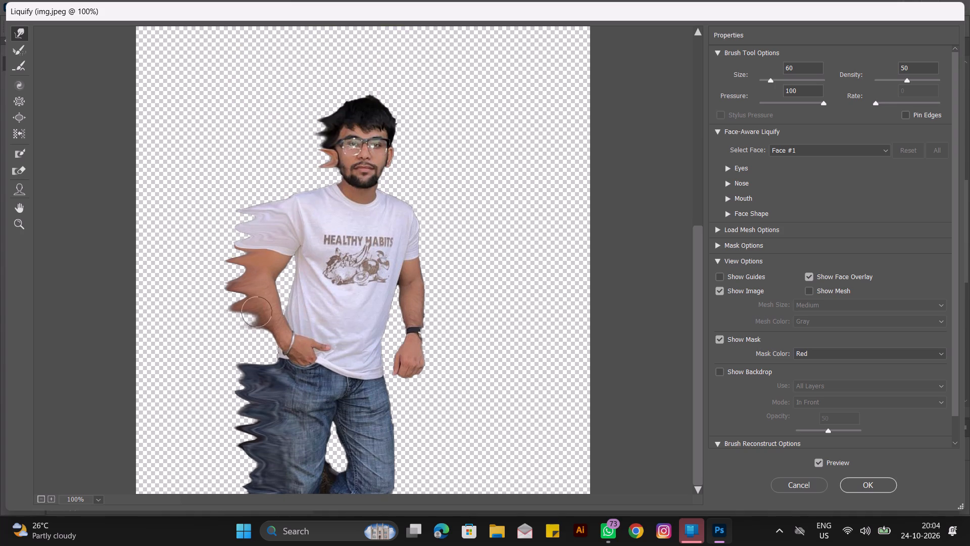
pyautogui.scroll(-3, 275, 295)
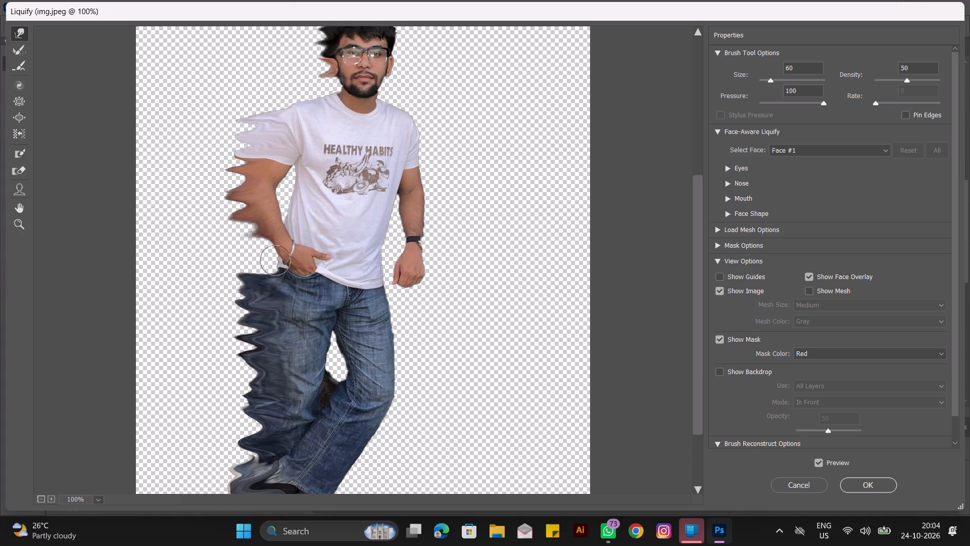
pyautogui.moveTo(276, 267); pyautogui.dragTo(235, 267)
pyautogui.moveTo(263, 265); pyautogui.dragTo(230, 265)
pyautogui.moveTo(266, 263); pyautogui.dragTo(235, 265)
pyautogui.moveTo(264, 276); pyautogui.dragTo(226, 278)
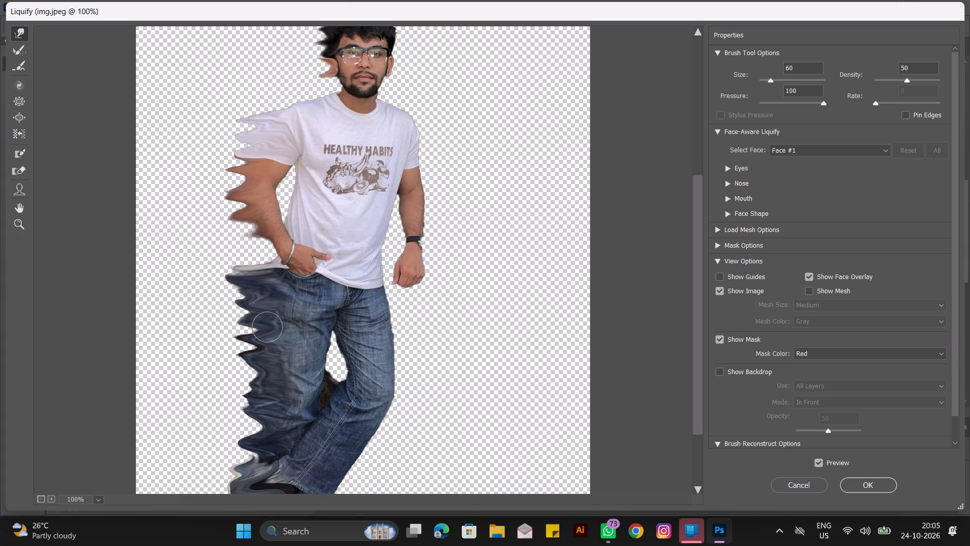
# Extend the jeans' existing spikes outward along the thigh, knee and lower leg on the warped side.
pyautogui.moveTo(269, 334); pyautogui.dragTo(240, 332)
pyautogui.moveTo(259, 347); pyautogui.dragTo(235, 347)
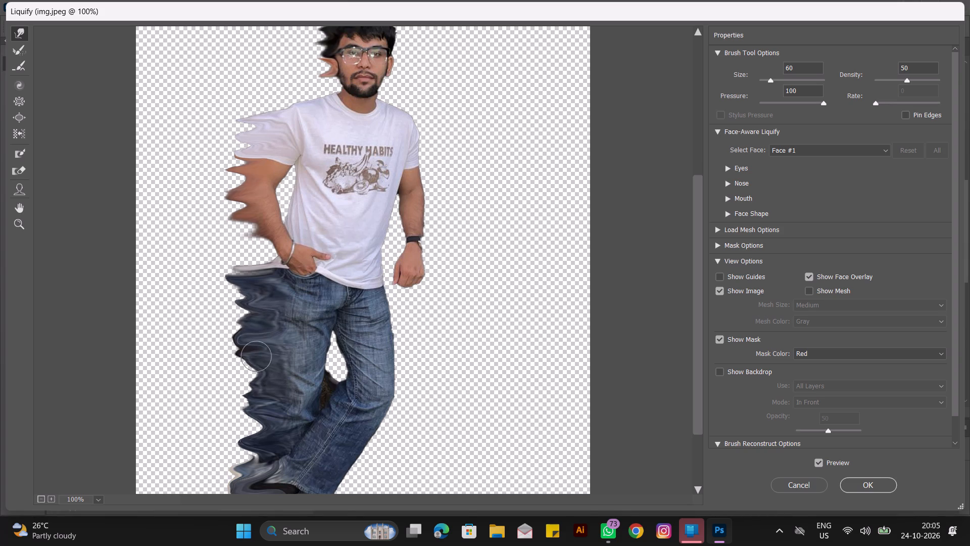
pyautogui.moveTo(265, 380); pyautogui.dragTo(228, 379)
pyautogui.moveTo(258, 393); pyautogui.dragTo(238, 393)
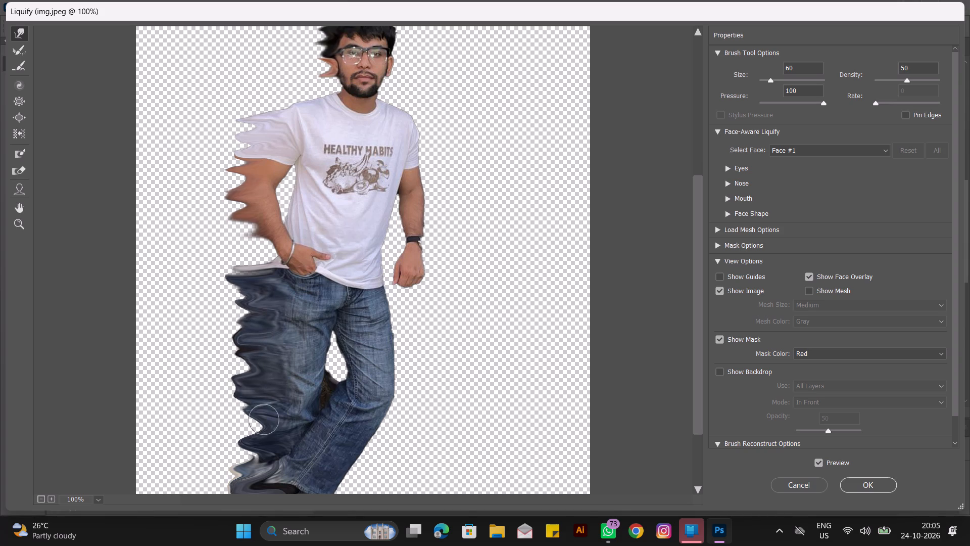
pyautogui.moveTo(266, 424); pyautogui.dragTo(232, 425)
# Pull the hair on the warped side much farther outward, with one spike upward and long strands beside the temple.
pyautogui.scroll(3, 274, 275)
pyautogui.scroll(-1, 274, 275)
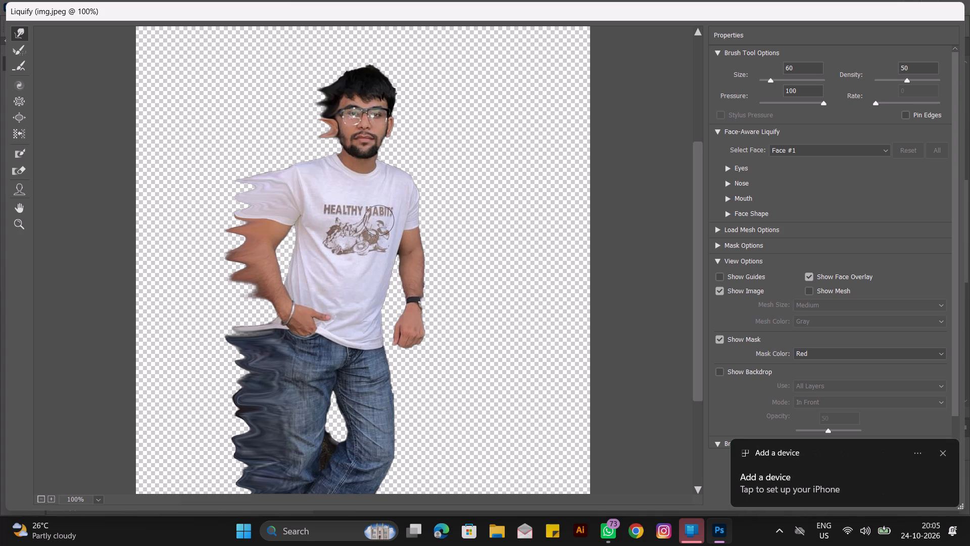
pyautogui.moveTo(337, 84); pyautogui.dragTo(283, 72)
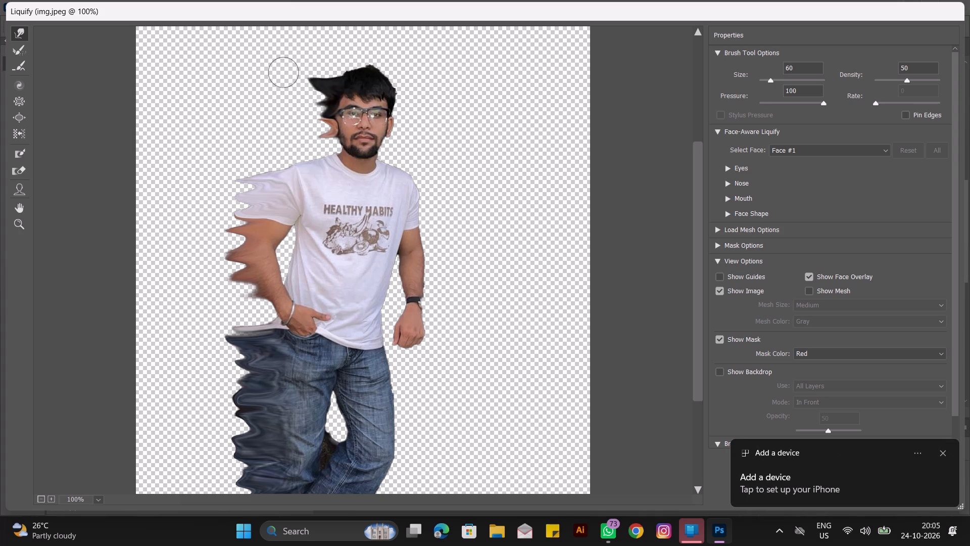
pyautogui.moveTo(323, 95); pyautogui.dragTo(296, 102)
pyautogui.moveTo(319, 103); pyautogui.dragTo(286, 108)
pyautogui.moveTo(337, 76); pyautogui.dragTo(338, 76)
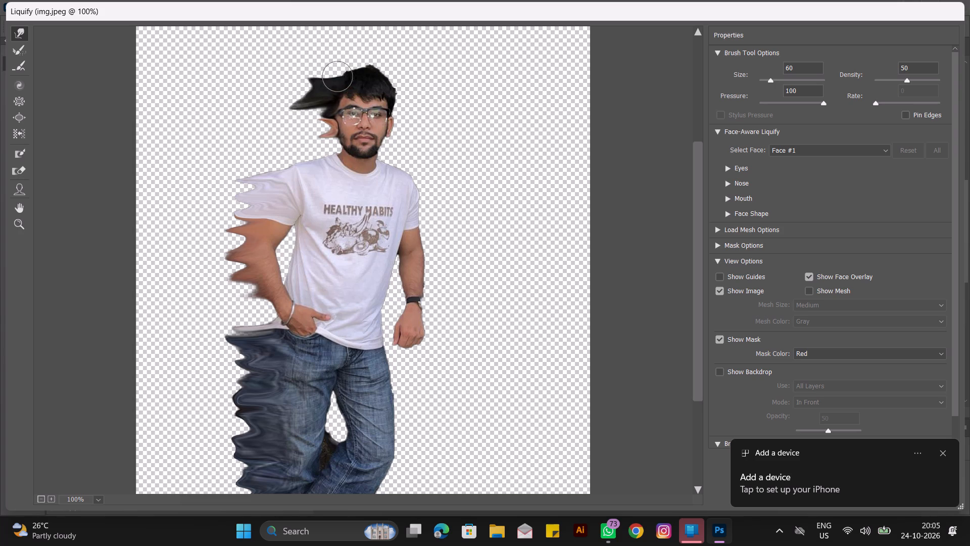
pyautogui.moveTo(338, 76); pyautogui.dragTo(323, 67)
pyautogui.moveTo(339, 80); pyautogui.dragTo(326, 69)
pyautogui.moveTo(343, 69); pyautogui.dragTo(319, 51)
pyautogui.moveTo(322, 98); pyautogui.dragTo(279, 94)
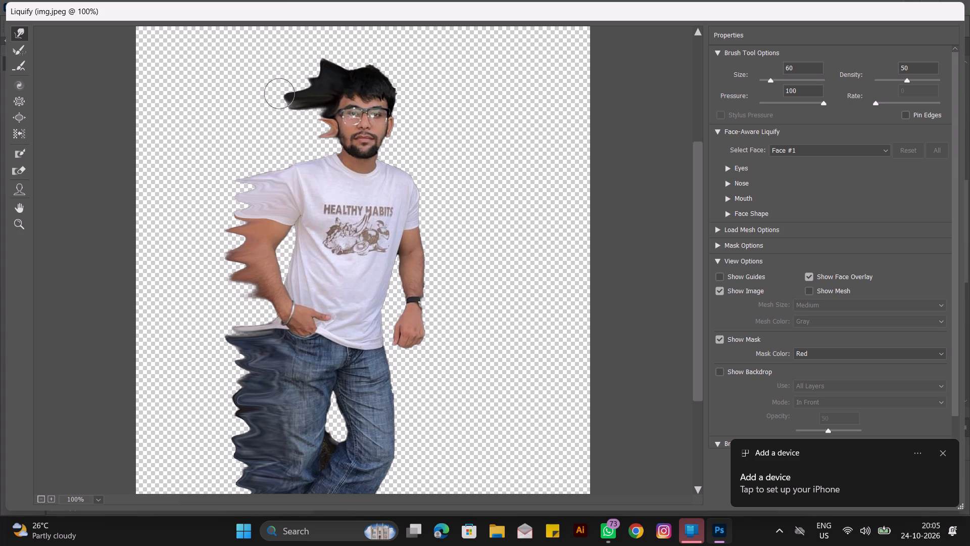
pyautogui.moveTo(298, 123); pyautogui.dragTo(255, 112)
pyautogui.moveTo(310, 107); pyautogui.dragTo(271, 109)
pyautogui.moveTo(320, 109); pyautogui.dragTo(315, 112)
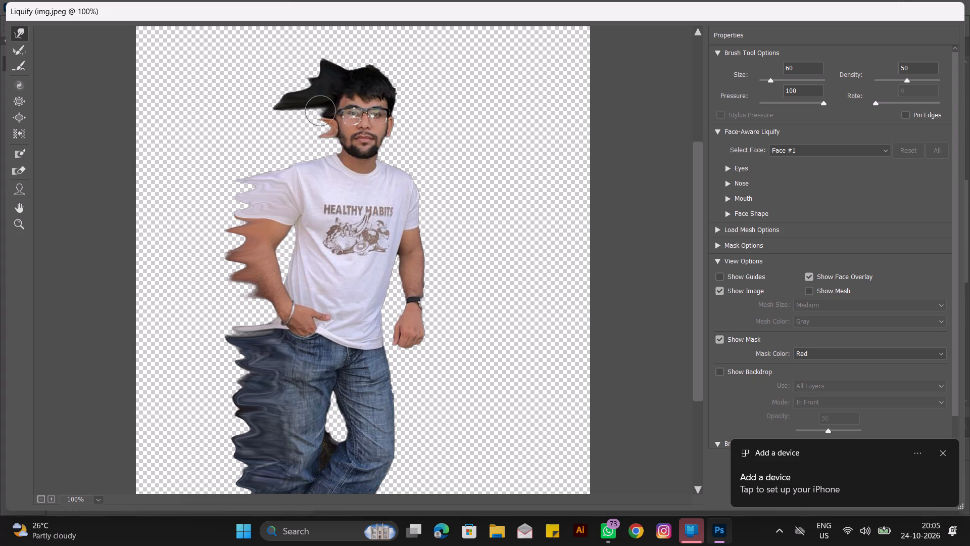
pyautogui.moveTo(315, 112); pyautogui.dragTo(297, 112)
pyautogui.moveTo(318, 113); pyautogui.dragTo(292, 118)
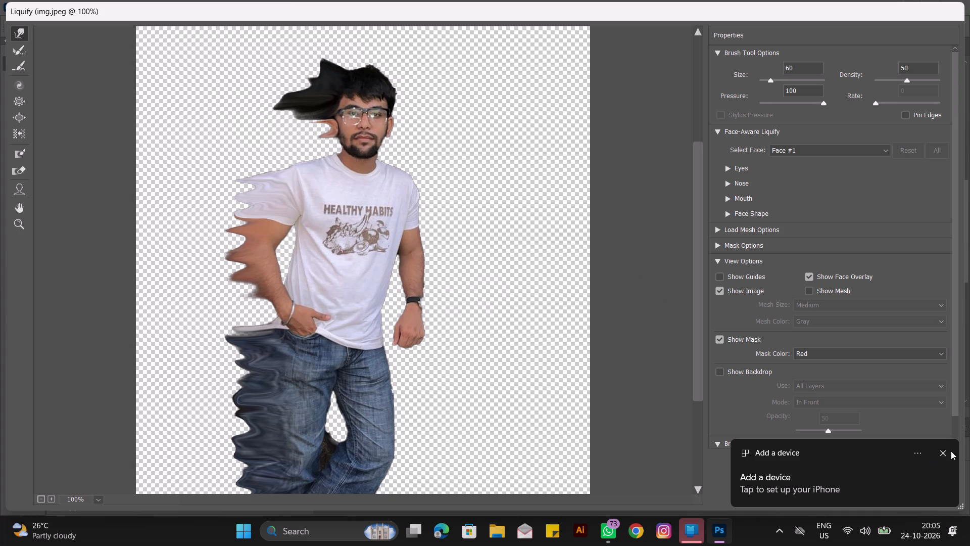
# Dismiss the device notification and apply the Liquify warp to the cut-out man's layer.
pyautogui.click(933, 454)
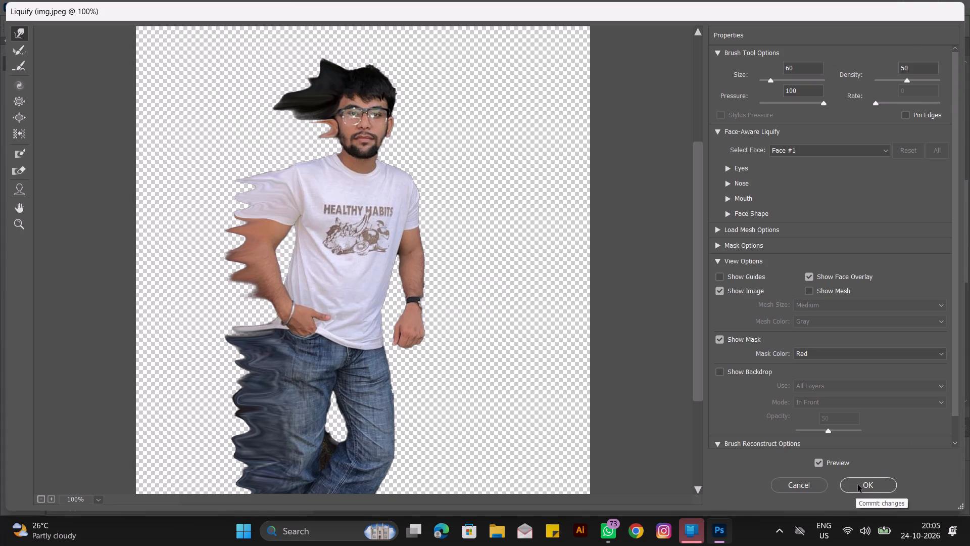
pyautogui.click(858, 485)
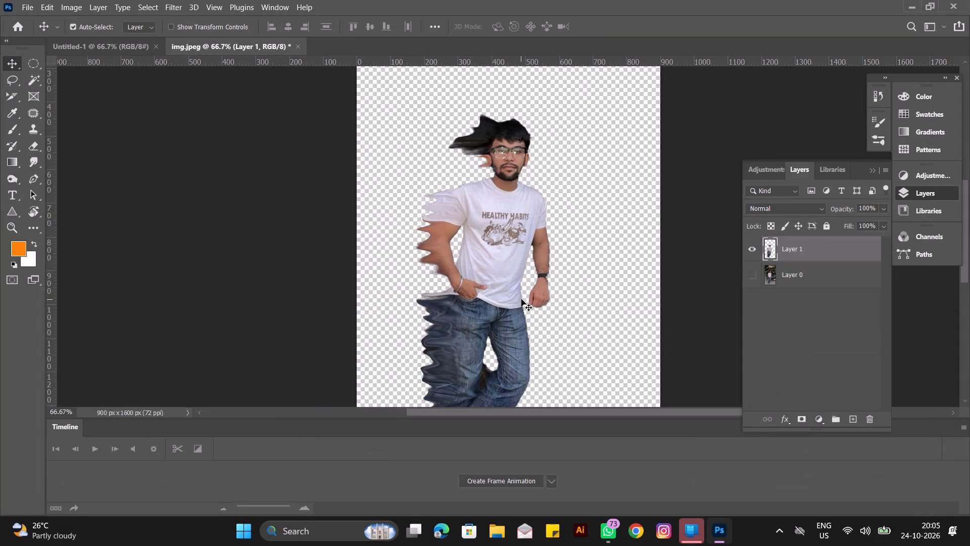
# Toggle Layer 1's visibility off and on to check the warped cut-out.
pyautogui.click(753, 252)
pyautogui.click(753, 252)
# Add a black hide-all layer mask to Layer 1 and make white the foreground colour.
pyautogui.keyDown('alt'); pyautogui.click(802, 419); pyautogui.keyUp('alt')
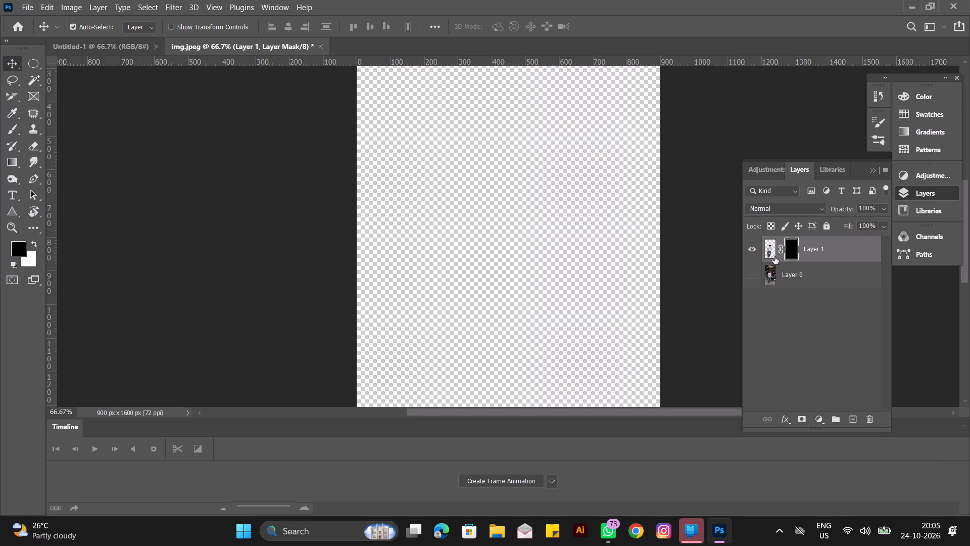
pyautogui.rightClick(774, 256)
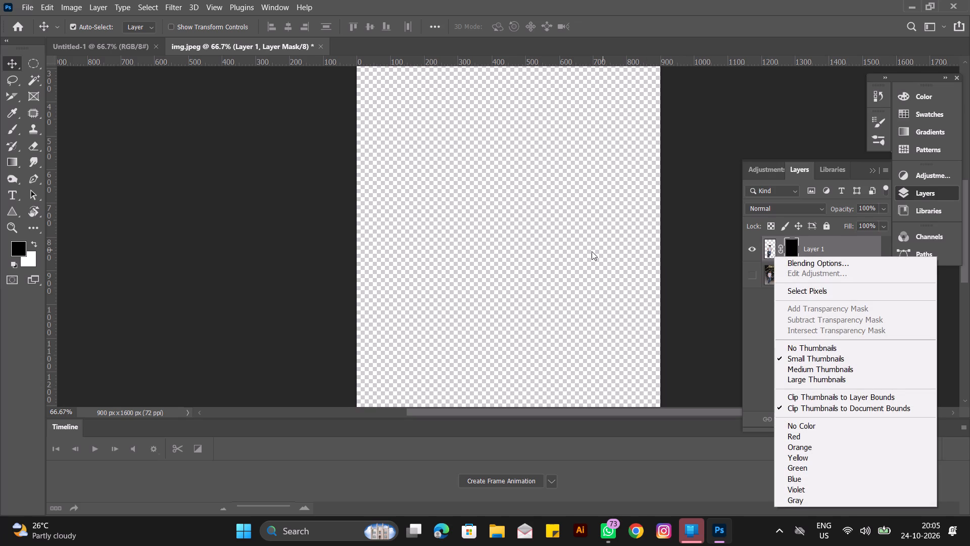
pyautogui.click(699, 223)
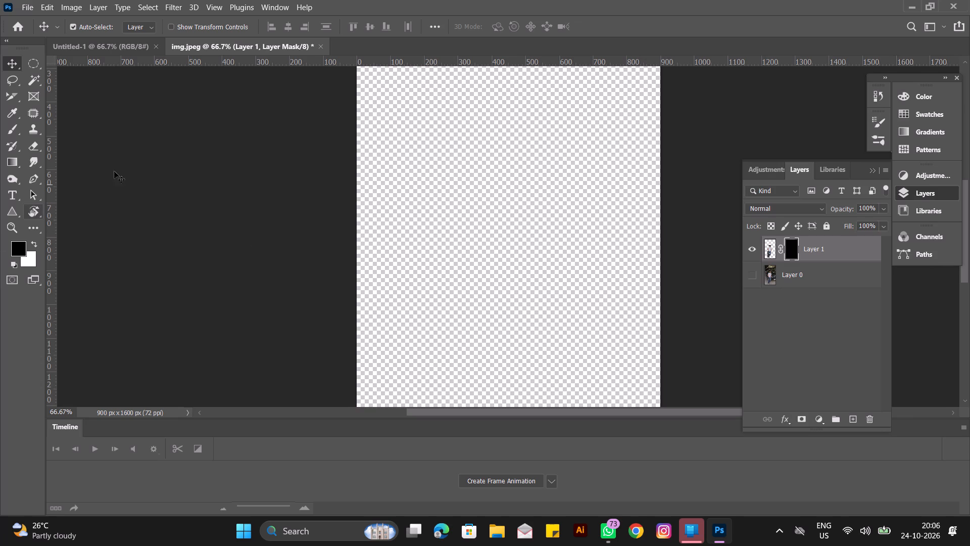
pyautogui.click(36, 242)
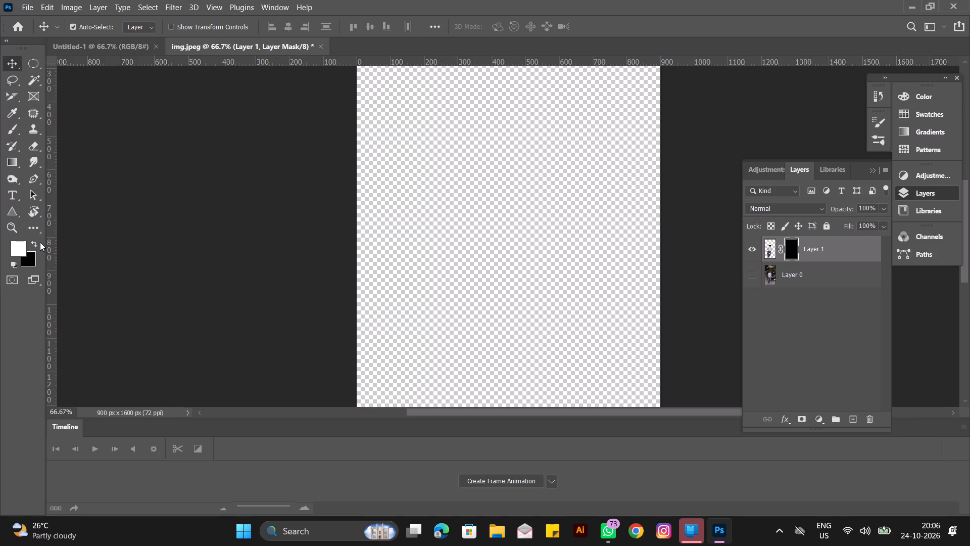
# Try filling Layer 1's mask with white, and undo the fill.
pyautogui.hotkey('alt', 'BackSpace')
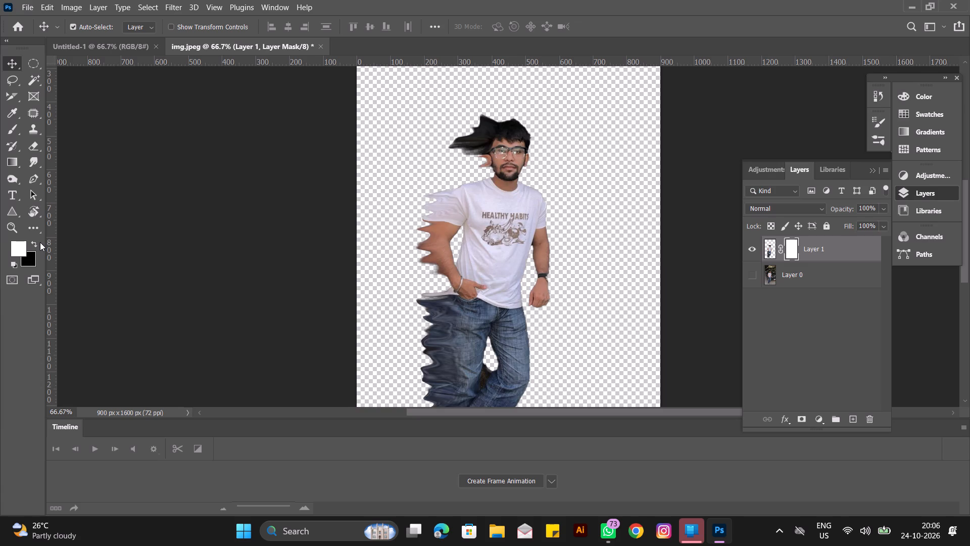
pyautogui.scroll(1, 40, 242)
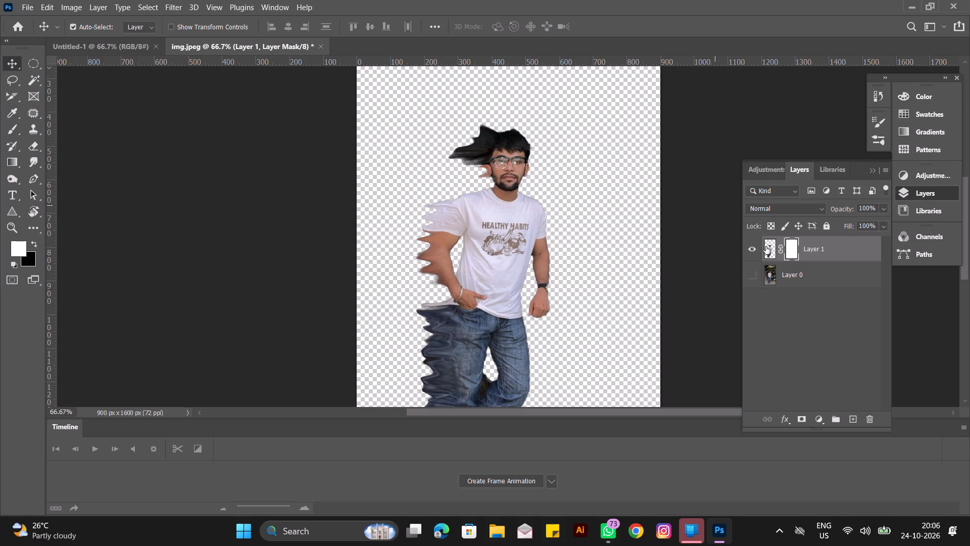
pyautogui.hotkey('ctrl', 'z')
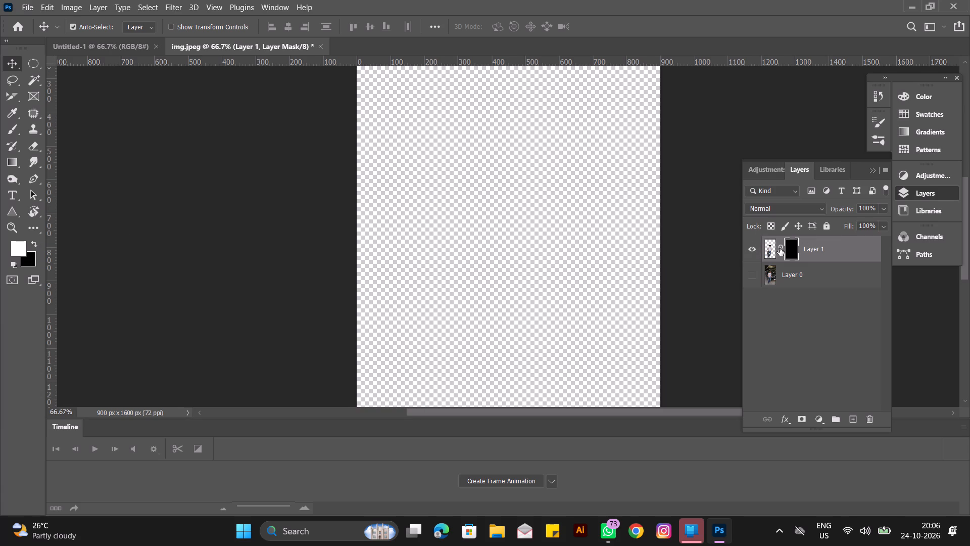
# On Layer 1's mask, brush a first white spatter from head to chest using Kyle's Spatter Brushes - Spatter Bot Tilt at 284 px.
pyautogui.click(772, 248)
pyautogui.click(790, 253)
pyautogui.click(12, 131)
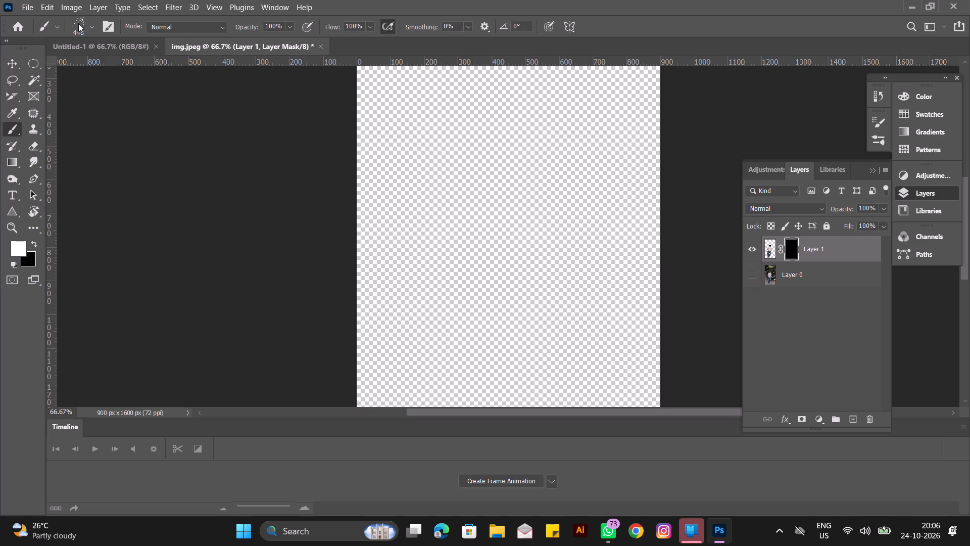
pyautogui.click(78, 23)
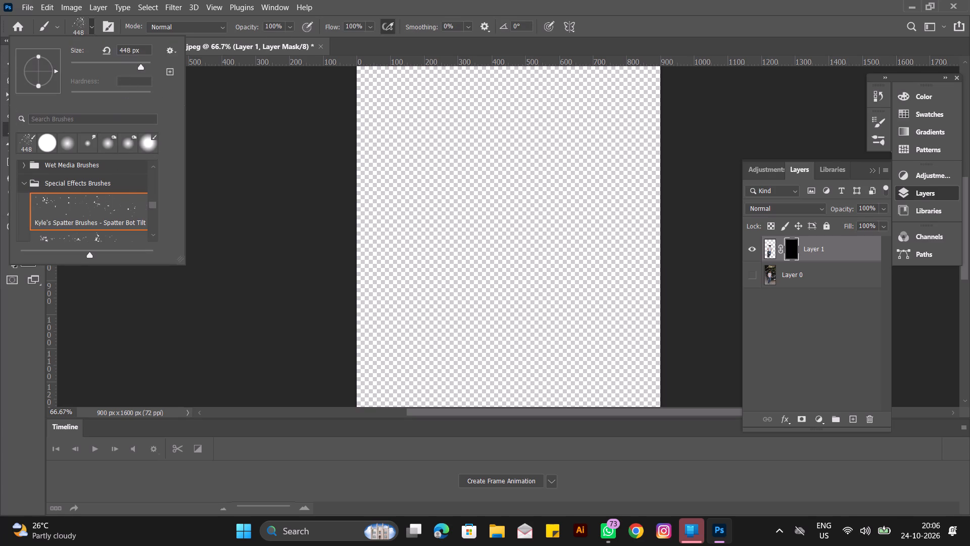
pyautogui.click(109, 223)
pyautogui.moveTo(478, 164); pyautogui.dragTo(499, 246)
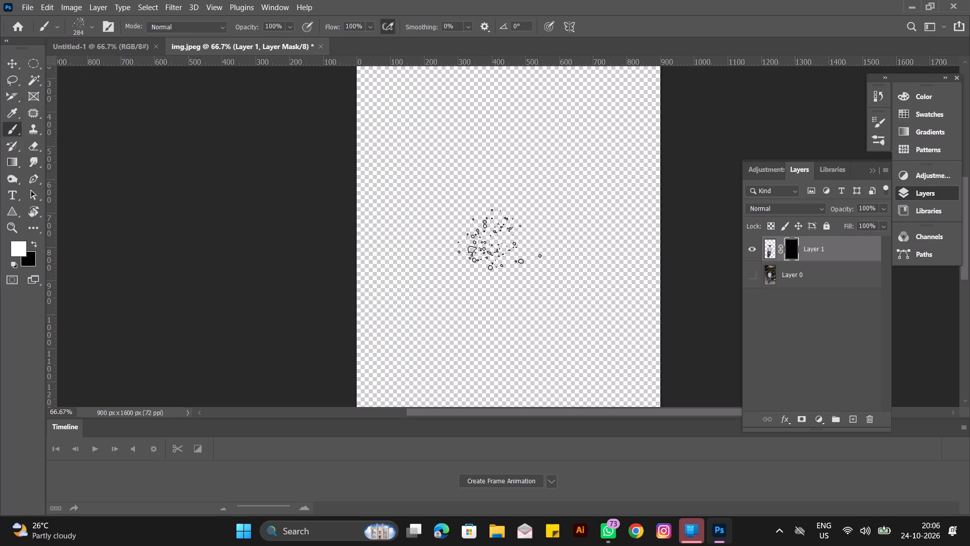
pyautogui.moveTo(499, 246); pyautogui.dragTo(499, 223)
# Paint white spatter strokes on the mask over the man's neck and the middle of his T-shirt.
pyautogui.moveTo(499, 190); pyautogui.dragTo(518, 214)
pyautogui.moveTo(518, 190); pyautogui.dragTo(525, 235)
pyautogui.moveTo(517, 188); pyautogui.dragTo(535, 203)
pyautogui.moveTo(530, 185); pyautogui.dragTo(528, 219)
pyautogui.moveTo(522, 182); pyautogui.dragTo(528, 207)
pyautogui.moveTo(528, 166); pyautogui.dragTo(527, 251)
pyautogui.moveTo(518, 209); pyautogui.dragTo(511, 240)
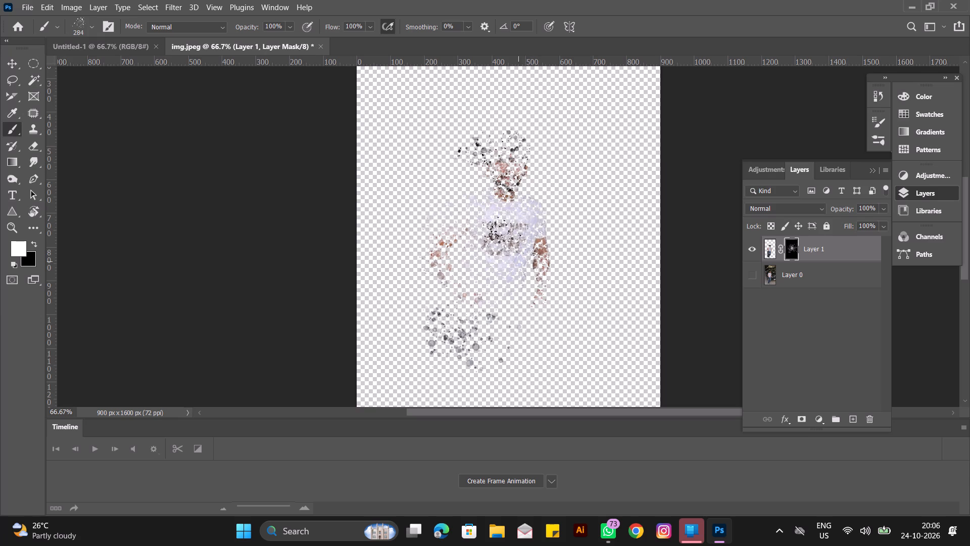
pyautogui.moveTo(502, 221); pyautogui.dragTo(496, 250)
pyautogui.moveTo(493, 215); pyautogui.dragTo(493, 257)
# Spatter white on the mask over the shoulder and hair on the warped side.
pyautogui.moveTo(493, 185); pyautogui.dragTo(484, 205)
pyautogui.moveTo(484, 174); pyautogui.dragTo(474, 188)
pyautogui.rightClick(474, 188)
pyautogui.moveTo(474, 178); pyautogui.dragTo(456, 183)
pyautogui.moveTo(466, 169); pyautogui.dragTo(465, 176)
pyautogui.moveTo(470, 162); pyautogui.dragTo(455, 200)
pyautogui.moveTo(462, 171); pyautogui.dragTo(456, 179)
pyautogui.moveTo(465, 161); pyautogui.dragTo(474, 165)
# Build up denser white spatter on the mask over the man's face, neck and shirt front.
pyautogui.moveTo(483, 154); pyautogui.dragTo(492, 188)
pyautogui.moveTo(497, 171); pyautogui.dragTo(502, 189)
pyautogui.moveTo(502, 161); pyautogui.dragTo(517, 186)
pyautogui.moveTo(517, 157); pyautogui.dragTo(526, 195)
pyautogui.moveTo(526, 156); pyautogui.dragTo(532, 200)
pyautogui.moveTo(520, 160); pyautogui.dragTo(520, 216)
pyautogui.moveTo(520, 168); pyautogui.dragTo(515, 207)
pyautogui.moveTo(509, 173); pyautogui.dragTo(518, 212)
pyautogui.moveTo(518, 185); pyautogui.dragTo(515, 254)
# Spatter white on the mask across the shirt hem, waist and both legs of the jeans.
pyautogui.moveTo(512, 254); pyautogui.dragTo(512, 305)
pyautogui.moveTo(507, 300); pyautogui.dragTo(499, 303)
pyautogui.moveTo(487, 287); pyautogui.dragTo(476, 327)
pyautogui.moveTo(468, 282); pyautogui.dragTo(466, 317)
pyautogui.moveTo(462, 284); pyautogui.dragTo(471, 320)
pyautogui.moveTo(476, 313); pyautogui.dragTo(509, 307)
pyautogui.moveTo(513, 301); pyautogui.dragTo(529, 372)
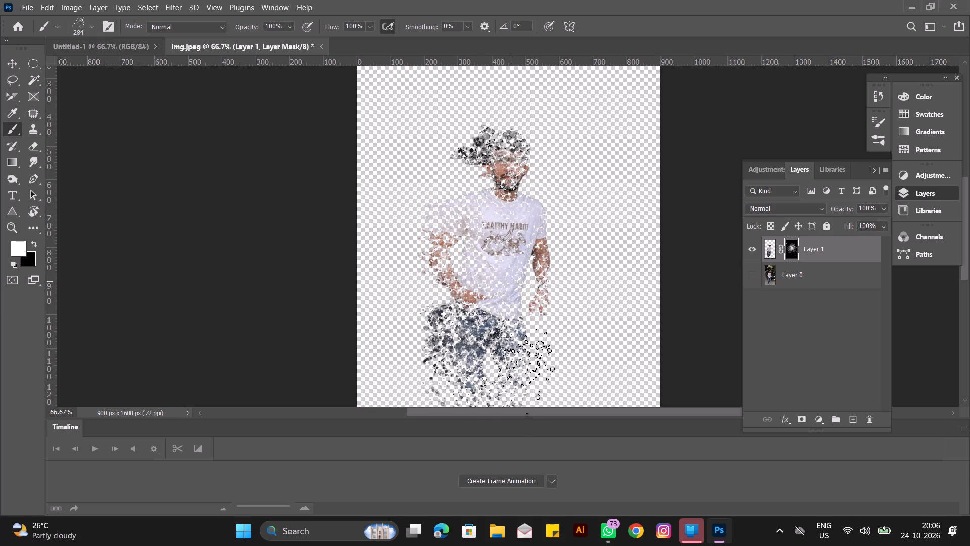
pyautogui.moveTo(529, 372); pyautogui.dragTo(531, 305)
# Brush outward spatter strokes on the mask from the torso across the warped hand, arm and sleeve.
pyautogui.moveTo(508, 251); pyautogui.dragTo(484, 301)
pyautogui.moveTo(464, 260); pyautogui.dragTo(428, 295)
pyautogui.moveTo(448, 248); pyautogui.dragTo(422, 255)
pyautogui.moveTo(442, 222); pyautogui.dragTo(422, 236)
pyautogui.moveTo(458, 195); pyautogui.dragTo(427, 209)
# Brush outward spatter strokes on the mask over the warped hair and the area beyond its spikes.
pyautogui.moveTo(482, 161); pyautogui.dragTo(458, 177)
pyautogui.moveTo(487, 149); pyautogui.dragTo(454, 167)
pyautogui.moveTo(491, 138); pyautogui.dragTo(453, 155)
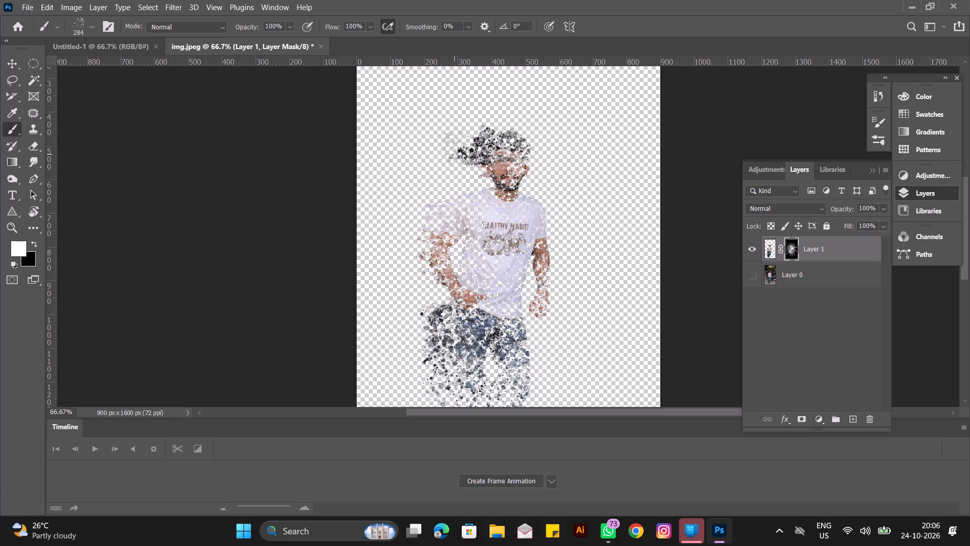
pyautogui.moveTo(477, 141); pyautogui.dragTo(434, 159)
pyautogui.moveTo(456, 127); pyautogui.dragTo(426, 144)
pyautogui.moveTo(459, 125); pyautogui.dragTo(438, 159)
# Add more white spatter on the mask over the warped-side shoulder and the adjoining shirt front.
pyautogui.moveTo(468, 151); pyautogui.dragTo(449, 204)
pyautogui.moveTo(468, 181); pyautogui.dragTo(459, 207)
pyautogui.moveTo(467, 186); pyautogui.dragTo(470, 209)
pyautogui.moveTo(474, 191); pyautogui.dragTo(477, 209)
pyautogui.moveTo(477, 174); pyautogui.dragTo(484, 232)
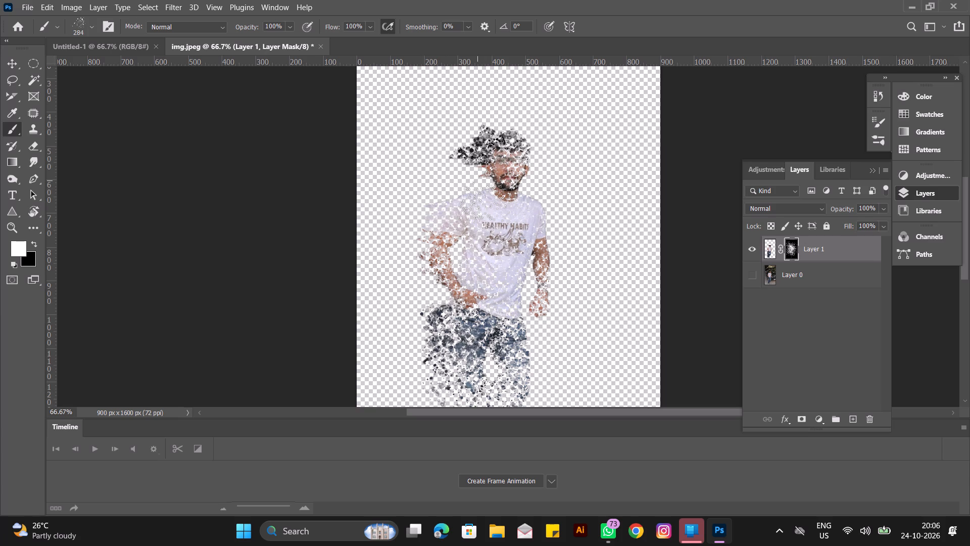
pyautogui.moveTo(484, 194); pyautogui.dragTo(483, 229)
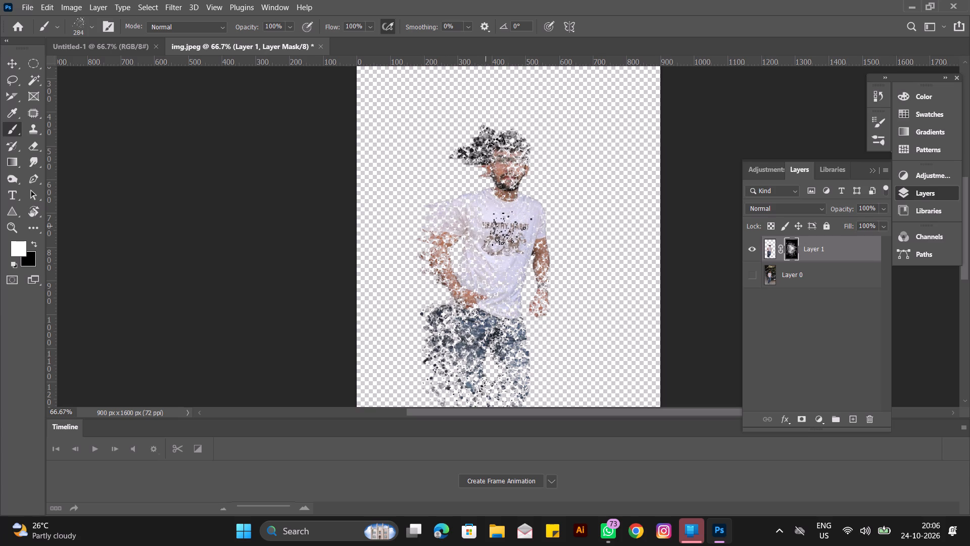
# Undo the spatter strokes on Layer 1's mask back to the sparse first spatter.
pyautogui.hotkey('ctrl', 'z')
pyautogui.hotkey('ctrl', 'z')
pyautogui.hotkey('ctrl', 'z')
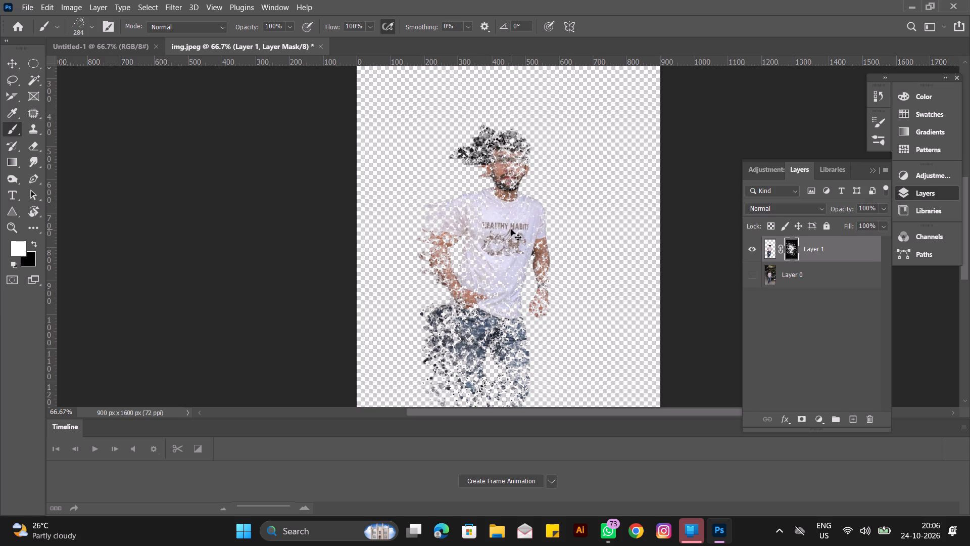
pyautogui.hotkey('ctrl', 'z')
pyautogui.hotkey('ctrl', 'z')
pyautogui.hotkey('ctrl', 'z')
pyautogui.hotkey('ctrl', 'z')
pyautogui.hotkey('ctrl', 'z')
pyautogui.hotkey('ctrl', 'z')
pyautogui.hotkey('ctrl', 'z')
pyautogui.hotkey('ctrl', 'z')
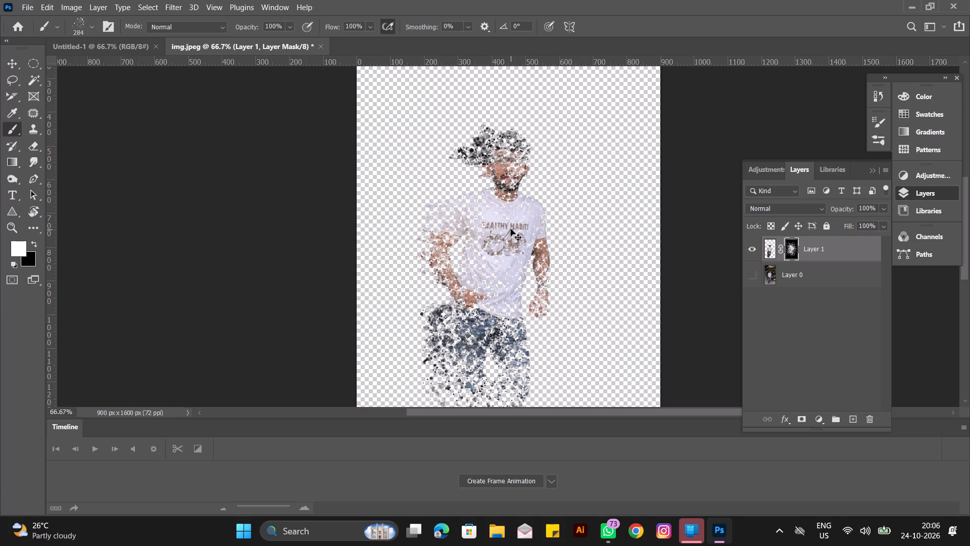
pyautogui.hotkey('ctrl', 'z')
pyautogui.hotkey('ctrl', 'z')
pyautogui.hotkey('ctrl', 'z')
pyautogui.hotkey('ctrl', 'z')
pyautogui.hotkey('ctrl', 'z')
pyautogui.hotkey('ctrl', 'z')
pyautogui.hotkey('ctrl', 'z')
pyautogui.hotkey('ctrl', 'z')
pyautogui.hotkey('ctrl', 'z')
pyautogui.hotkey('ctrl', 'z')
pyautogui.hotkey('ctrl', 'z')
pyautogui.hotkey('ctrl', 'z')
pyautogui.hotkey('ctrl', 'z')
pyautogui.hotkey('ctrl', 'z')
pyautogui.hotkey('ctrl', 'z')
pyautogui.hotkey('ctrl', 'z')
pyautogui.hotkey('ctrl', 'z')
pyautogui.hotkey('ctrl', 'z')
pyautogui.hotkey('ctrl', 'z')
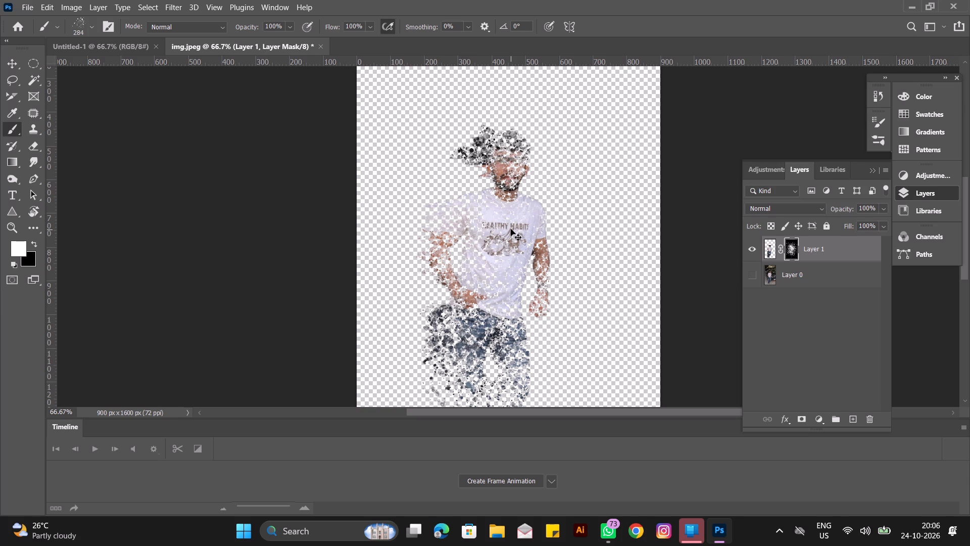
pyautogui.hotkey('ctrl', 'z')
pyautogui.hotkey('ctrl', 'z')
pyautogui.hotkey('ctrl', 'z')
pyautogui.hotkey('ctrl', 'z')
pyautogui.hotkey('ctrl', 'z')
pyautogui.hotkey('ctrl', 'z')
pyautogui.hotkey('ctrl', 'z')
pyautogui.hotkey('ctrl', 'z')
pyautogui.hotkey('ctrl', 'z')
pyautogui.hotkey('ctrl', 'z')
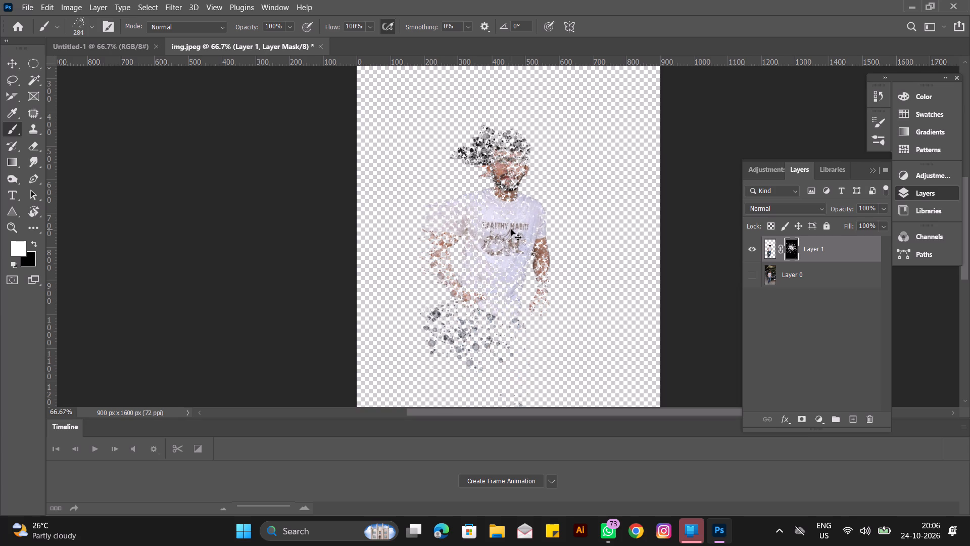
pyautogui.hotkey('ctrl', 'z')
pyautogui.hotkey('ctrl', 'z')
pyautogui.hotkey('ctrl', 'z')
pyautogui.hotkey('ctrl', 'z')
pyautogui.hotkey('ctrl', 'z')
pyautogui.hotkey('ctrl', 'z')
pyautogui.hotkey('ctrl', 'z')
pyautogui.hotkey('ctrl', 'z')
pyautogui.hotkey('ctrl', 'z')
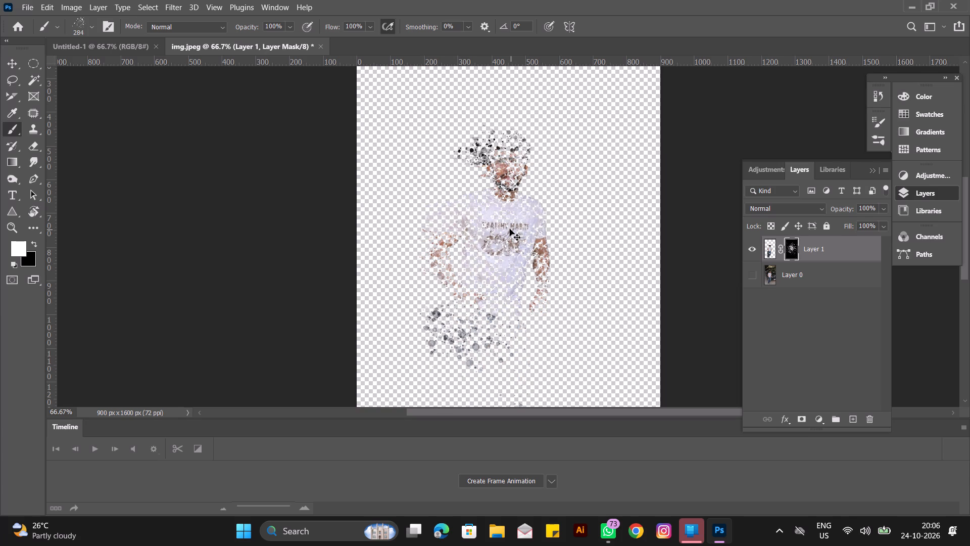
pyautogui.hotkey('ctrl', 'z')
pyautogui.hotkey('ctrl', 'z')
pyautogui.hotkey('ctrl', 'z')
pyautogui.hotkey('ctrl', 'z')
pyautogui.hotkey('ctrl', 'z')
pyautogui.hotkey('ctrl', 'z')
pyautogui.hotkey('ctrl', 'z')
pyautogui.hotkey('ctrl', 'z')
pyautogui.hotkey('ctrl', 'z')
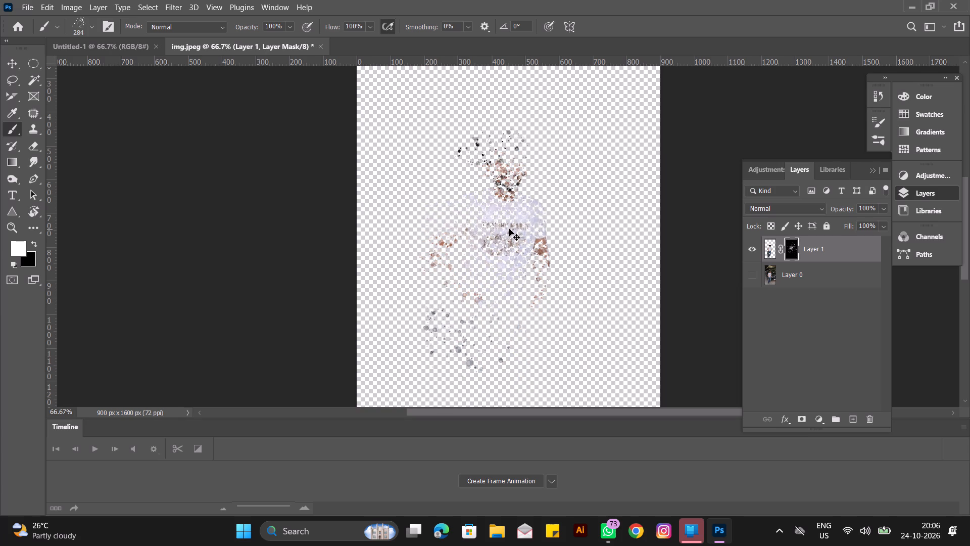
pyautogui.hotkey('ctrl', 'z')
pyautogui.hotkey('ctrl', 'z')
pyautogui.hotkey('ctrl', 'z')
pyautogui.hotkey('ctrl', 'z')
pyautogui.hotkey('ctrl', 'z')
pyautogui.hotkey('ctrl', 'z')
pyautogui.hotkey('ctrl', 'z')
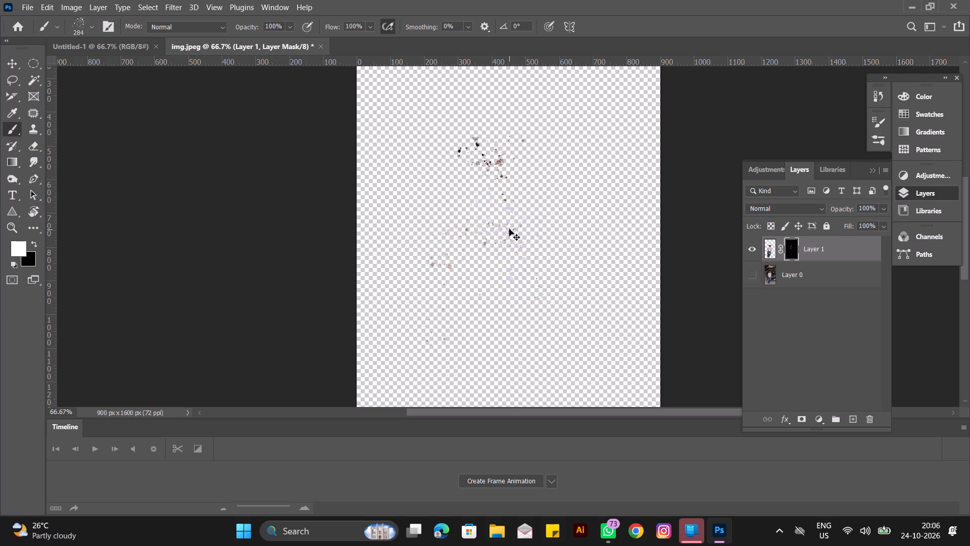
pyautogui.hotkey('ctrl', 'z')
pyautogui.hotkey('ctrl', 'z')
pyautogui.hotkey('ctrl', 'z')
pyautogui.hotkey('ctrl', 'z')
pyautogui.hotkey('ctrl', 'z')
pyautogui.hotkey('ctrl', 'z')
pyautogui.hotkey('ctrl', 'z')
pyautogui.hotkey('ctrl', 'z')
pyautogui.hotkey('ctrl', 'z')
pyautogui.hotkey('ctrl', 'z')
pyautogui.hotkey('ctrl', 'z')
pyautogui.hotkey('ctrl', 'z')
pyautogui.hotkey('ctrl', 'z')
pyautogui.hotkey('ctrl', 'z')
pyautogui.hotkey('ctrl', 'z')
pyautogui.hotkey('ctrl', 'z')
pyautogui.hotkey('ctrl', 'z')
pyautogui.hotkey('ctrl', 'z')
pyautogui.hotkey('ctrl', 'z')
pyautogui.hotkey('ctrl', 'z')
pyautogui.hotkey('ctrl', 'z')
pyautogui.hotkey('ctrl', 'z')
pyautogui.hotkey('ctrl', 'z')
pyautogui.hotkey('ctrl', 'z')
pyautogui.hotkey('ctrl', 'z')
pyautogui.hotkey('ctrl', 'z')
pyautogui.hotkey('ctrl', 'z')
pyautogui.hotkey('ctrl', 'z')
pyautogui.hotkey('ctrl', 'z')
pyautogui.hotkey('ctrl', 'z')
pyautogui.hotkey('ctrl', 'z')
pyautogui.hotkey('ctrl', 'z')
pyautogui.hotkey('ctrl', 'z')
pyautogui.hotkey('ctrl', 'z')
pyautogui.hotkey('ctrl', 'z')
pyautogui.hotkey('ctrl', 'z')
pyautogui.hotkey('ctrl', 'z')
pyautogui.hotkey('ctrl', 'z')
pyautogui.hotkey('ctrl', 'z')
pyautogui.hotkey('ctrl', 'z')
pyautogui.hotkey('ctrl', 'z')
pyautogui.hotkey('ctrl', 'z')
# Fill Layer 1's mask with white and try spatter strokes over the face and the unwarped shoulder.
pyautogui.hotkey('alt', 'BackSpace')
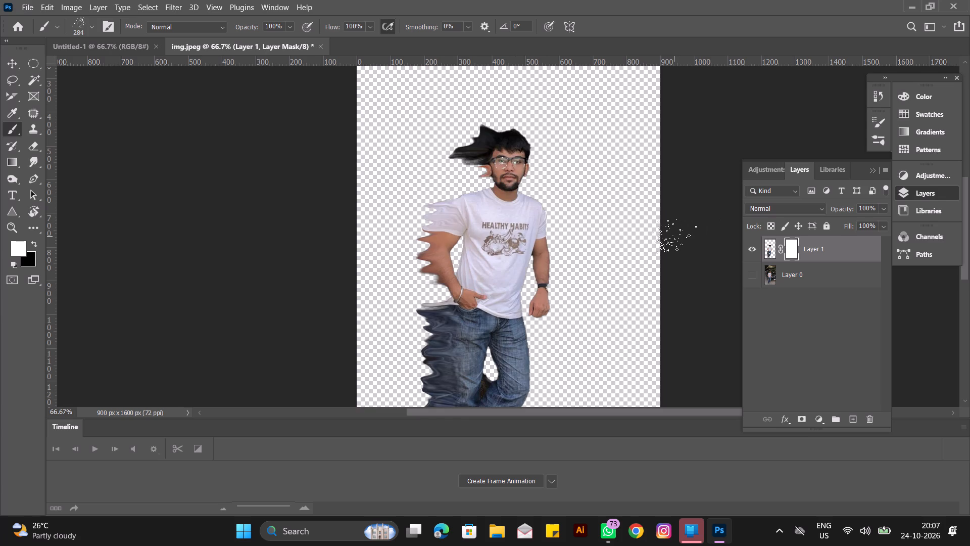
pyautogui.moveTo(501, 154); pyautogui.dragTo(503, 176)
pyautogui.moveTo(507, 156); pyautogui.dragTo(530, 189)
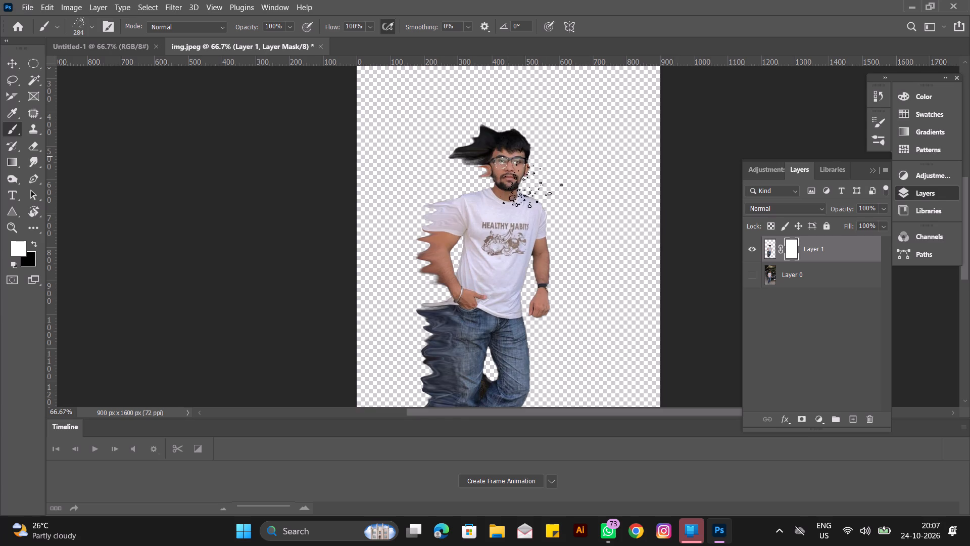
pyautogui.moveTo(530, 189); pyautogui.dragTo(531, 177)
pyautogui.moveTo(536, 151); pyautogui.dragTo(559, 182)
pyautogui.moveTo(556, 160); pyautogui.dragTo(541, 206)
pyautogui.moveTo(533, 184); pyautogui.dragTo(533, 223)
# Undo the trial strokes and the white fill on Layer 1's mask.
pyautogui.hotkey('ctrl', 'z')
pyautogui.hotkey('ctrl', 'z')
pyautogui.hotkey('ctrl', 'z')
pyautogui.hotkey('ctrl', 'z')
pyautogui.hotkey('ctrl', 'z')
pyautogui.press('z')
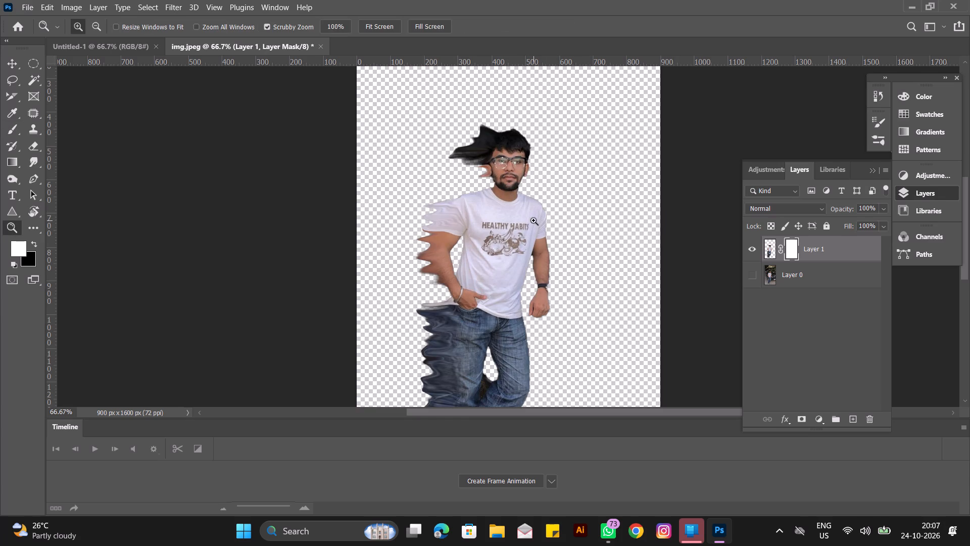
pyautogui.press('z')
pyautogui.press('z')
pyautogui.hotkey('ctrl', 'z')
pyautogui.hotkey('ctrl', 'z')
# Brush white spatter on Layer 1's mask over the face, upper shirt and the warped sleeve and arm.
pyautogui.moveTo(507, 180); pyautogui.dragTo(489, 282)
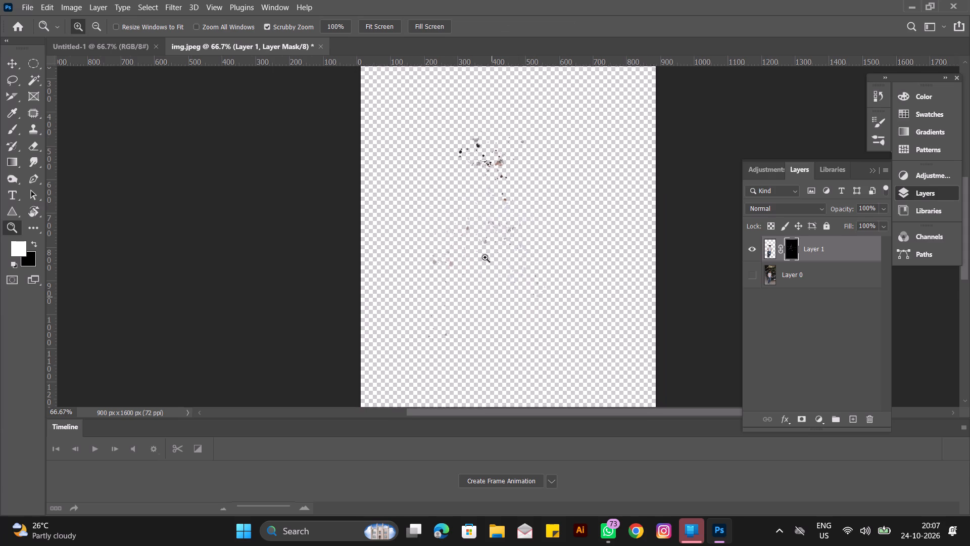
pyautogui.moveTo(483, 229); pyautogui.dragTo(487, 255)
pyautogui.scroll(3, 492, 229)
pyautogui.scroll(-1, 492, 227)
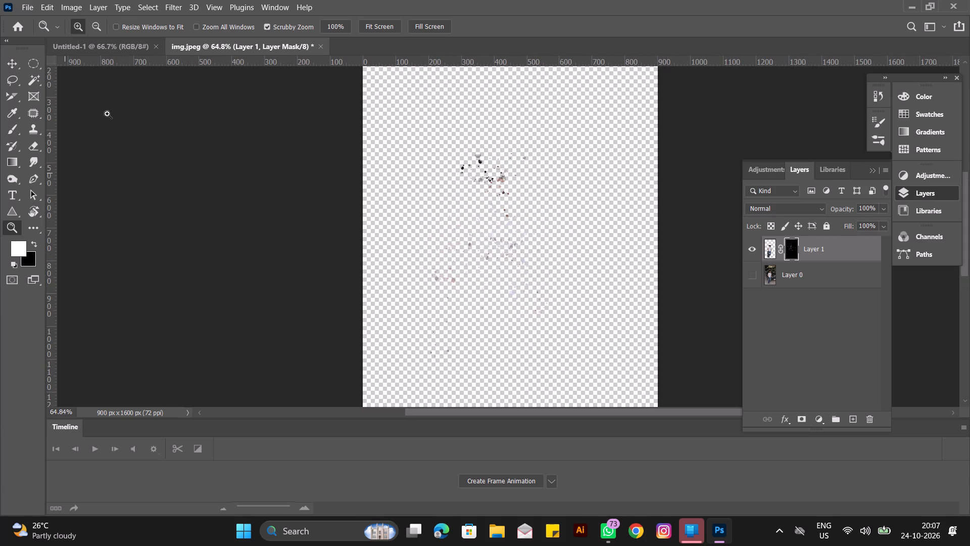
pyautogui.click(8, 131)
pyautogui.moveTo(484, 193); pyautogui.dragTo(515, 266)
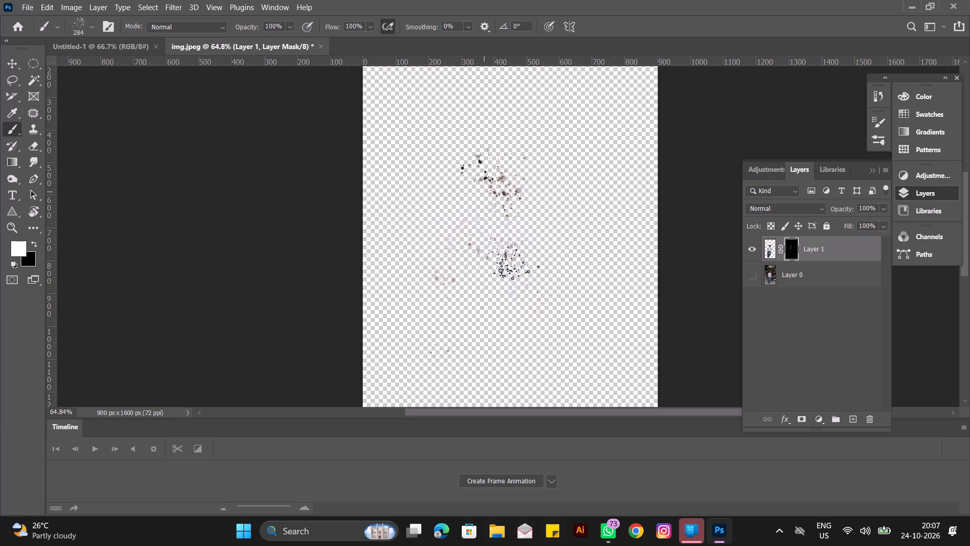
pyautogui.moveTo(515, 266); pyautogui.dragTo(515, 262)
pyautogui.moveTo(513, 184); pyautogui.dragTo(514, 218)
pyautogui.moveTo(499, 183); pyautogui.dragTo(477, 203)
pyautogui.moveTo(469, 176); pyautogui.dragTo(450, 255)
pyautogui.moveTo(438, 209); pyautogui.dragTo(456, 280)
pyautogui.moveTo(461, 232); pyautogui.dragTo(465, 243)
pyautogui.moveTo(467, 231); pyautogui.dragTo(471, 243)
pyautogui.click(469, 219)
pyautogui.click(464, 200)
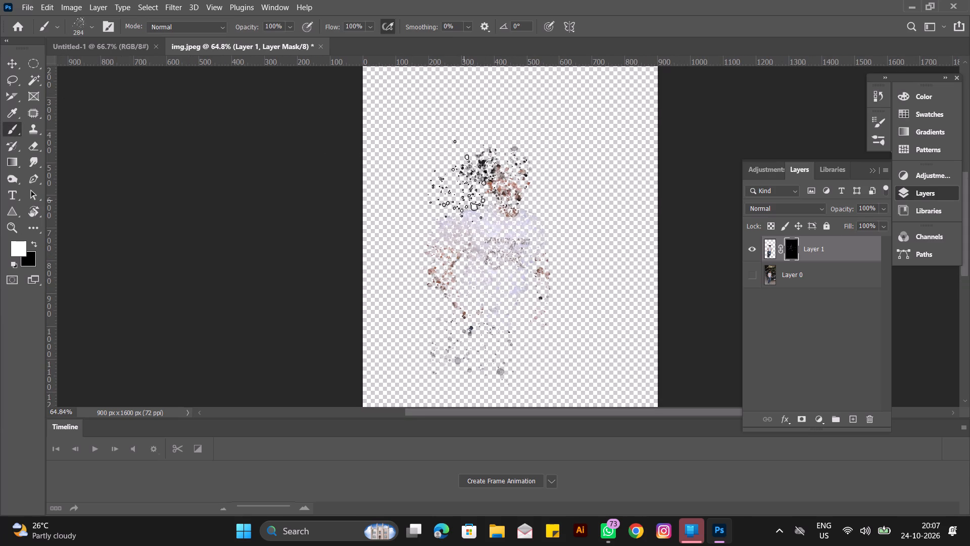
# Dab more white spatter on the mask over and beside the warped hair.
pyautogui.moveTo(461, 182); pyautogui.dragTo(461, 176)
pyautogui.click(458, 170)
pyautogui.moveTo(458, 170); pyautogui.dragTo(458, 183)
pyautogui.doubleClick(459, 186)
pyautogui.doubleClick(462, 189)
pyautogui.moveTo(464, 187); pyautogui.dragTo(470, 195)
pyautogui.click(473, 195)
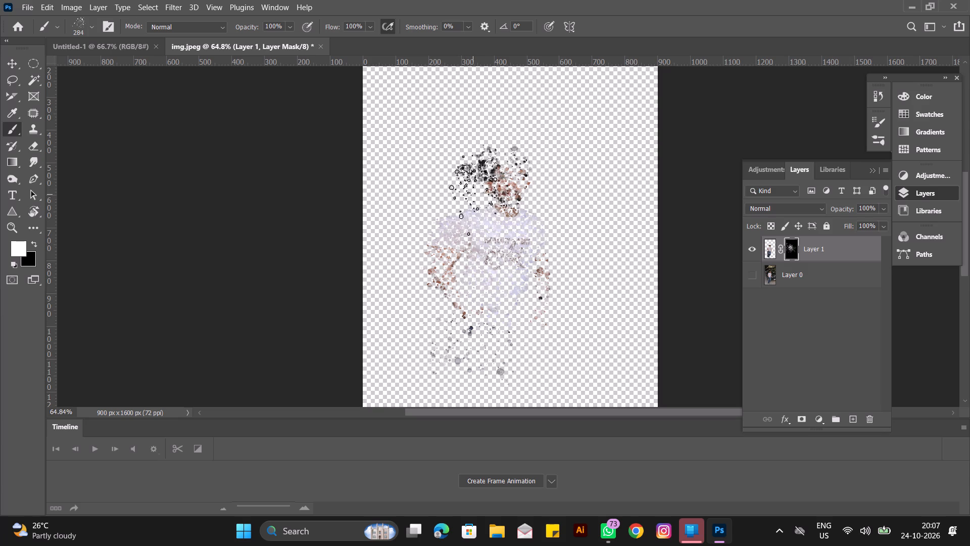
pyautogui.click(470, 192)
# Brush white spatter on the mask from the warped hair down the shirt front to the warped jeans.
pyautogui.moveTo(450, 178); pyautogui.dragTo(454, 208)
pyautogui.moveTo(454, 152); pyautogui.dragTo(474, 247)
pyautogui.moveTo(474, 196); pyautogui.dragTo(490, 311)
pyautogui.moveTo(476, 223); pyautogui.dragTo(490, 292)
pyautogui.moveTo(484, 224); pyautogui.dragTo(481, 301)
pyautogui.moveTo(471, 273); pyautogui.dragTo(453, 362)
pyautogui.moveTo(447, 303); pyautogui.dragTo(464, 415)
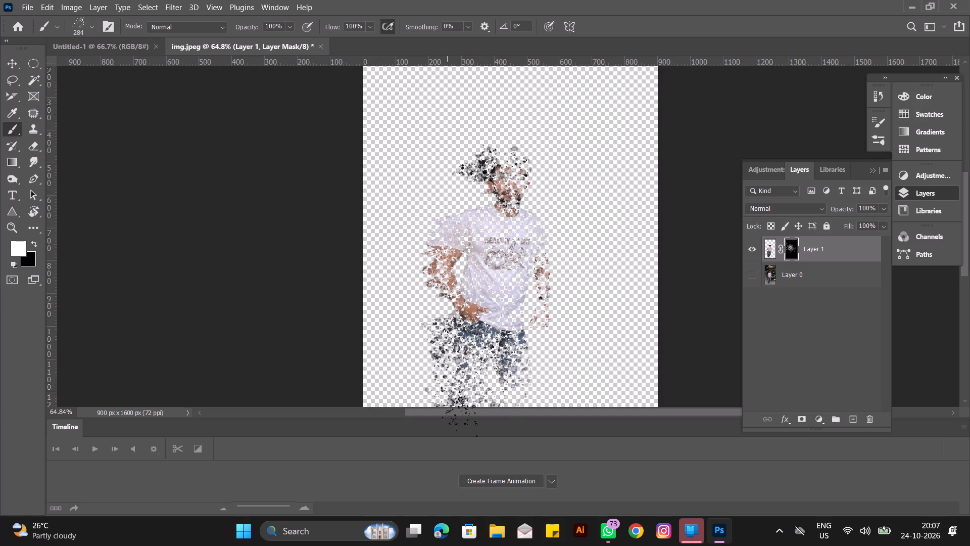
# Build up white spatter on the mask along the warped sleeve, arm and outer edge of the jeans.
pyautogui.moveTo(464, 415); pyautogui.dragTo(456, 341)
pyautogui.moveTo(456, 298); pyautogui.dragTo(443, 328)
pyautogui.moveTo(429, 223); pyautogui.dragTo(429, 285)
pyautogui.moveTo(429, 235); pyautogui.dragTo(437, 248)
pyautogui.moveTo(436, 214); pyautogui.dragTo(448, 307)
pyautogui.moveTo(449, 245); pyautogui.dragTo(456, 291)
pyautogui.moveTo(446, 221); pyautogui.dragTo(446, 310)
pyautogui.moveTo(447, 254); pyautogui.dragTo(446, 339)
pyautogui.moveTo(439, 262); pyautogui.dragTo(437, 379)
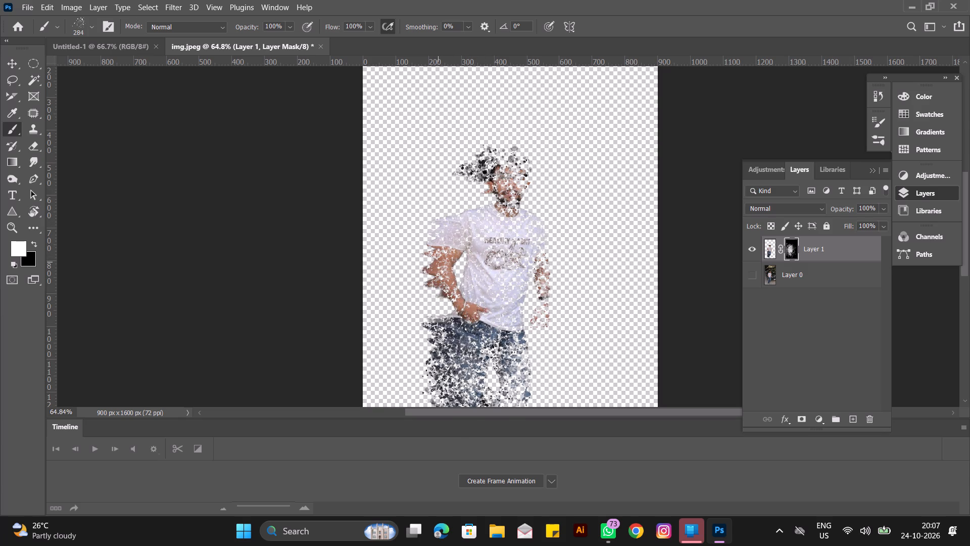
# Brush white spatter on the mask across both jean legs and up past the unwarped hand.
pyautogui.moveTo(437, 379); pyautogui.dragTo(437, 343)
pyautogui.moveTo(439, 300); pyautogui.dragTo(458, 347)
pyautogui.moveTo(458, 310); pyautogui.dragTo(471, 351)
pyautogui.moveTo(481, 340); pyautogui.dragTo(491, 362)
pyautogui.moveTo(483, 323); pyautogui.dragTo(497, 370)
pyautogui.moveTo(501, 338); pyautogui.dragTo(536, 394)
pyautogui.moveTo(539, 335); pyautogui.dragTo(542, 376)
pyautogui.moveTo(532, 319); pyautogui.dragTo(530, 347)
pyautogui.moveTo(518, 273); pyautogui.dragTo(518, 339)
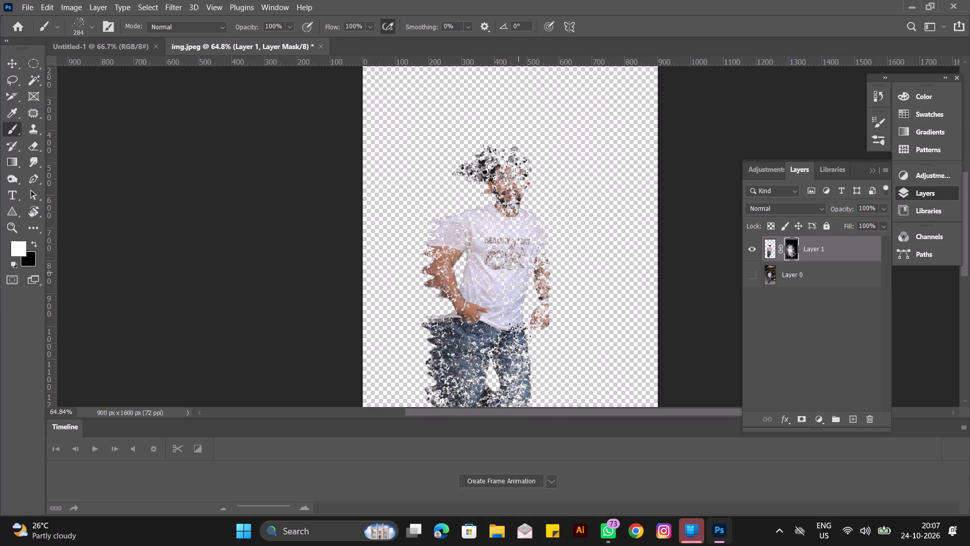
pyautogui.moveTo(518, 339); pyautogui.dragTo(513, 343)
# Brush repeated white spatter strokes on the mask over the head to reveal more of the face and beard.
pyautogui.click(506, 249)
pyautogui.moveTo(483, 188); pyautogui.dragTo(475, 215)
pyautogui.moveTo(471, 178); pyautogui.dragTo(480, 226)
pyautogui.moveTo(480, 165); pyautogui.dragTo(491, 208)
pyautogui.moveTo(500, 153); pyautogui.dragTo(518, 212)
pyautogui.moveTo(518, 198); pyautogui.dragTo(513, 228)
pyautogui.moveTo(507, 185); pyautogui.dragTo(512, 213)
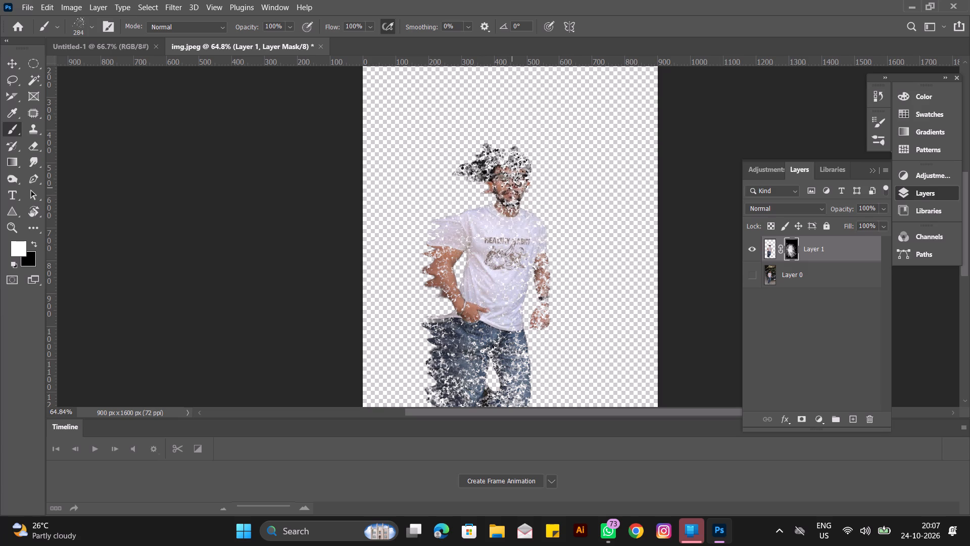
pyautogui.moveTo(512, 169); pyautogui.dragTo(516, 190)
pyautogui.moveTo(515, 172); pyautogui.dragTo(519, 203)
pyautogui.moveTo(514, 161); pyautogui.dragTo(525, 201)
pyautogui.moveTo(525, 183); pyautogui.dragTo(527, 215)
pyautogui.moveTo(522, 171); pyautogui.dragTo(525, 218)
pyautogui.moveTo(517, 168); pyautogui.dragTo(517, 216)
pyautogui.moveTo(516, 162); pyautogui.dragTo(526, 202)
pyautogui.moveTo(516, 155); pyautogui.dragTo(493, 209)
# Build up white spatter on the mask over the warped hair beside the face.
pyautogui.moveTo(489, 180); pyautogui.dragTo(462, 207)
pyautogui.moveTo(466, 183); pyautogui.dragTo(468, 230)
pyautogui.moveTo(477, 175); pyautogui.dragTo(485, 216)
pyautogui.moveTo(485, 174); pyautogui.dragTo(482, 220)
pyautogui.click(482, 186)
pyautogui.moveTo(481, 174); pyautogui.dragTo(475, 205)
pyautogui.rightClick(478, 202)
pyautogui.moveTo(475, 171); pyautogui.dragTo(475, 217)
pyautogui.moveTo(485, 159); pyautogui.dragTo(485, 187)
pyautogui.moveTo(485, 158); pyautogui.dragTo(485, 169)
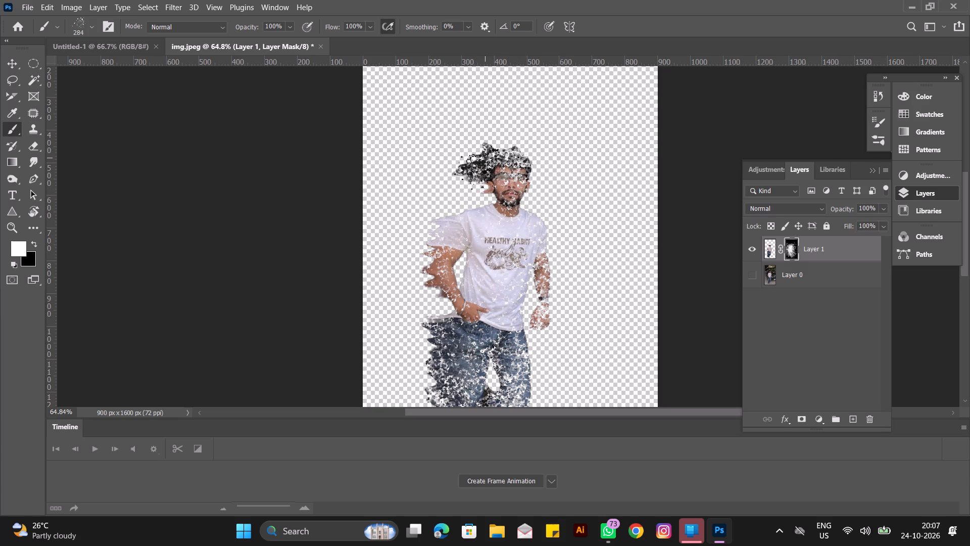
pyautogui.moveTo(485, 169); pyautogui.dragTo(485, 193)
# Brush white spatter on the mask over the shirt front and the unwarped arm to fill their gaps.
pyautogui.moveTo(488, 178); pyautogui.dragTo(483, 247)
pyautogui.moveTo(483, 232); pyautogui.dragTo(480, 295)
pyautogui.moveTo(477, 256); pyautogui.dragTo(483, 292)
pyautogui.moveTo(491, 233); pyautogui.dragTo(496, 309)
pyautogui.moveTo(496, 204); pyautogui.dragTo(515, 267)
pyautogui.moveTo(523, 228); pyautogui.dragTo(541, 283)
pyautogui.moveTo(541, 241); pyautogui.dragTo(541, 305)
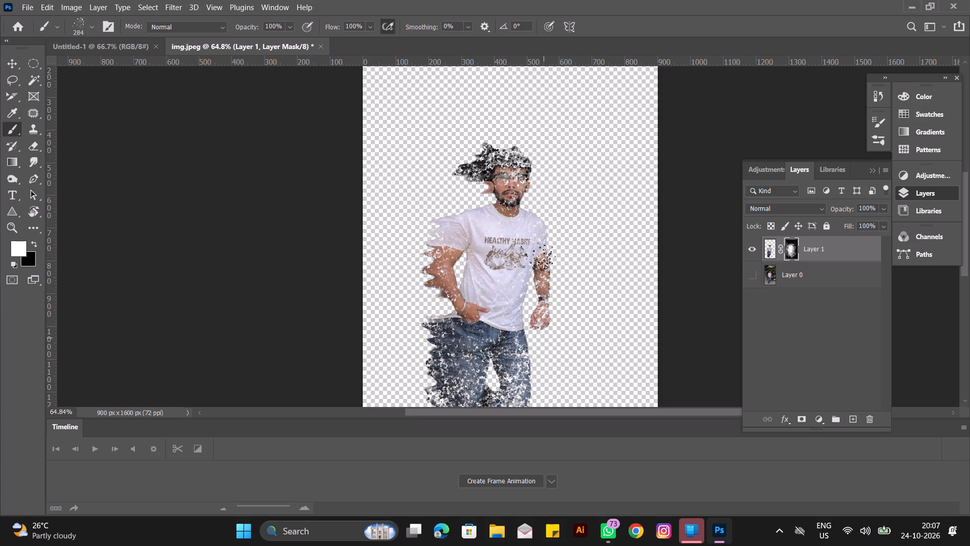
pyautogui.moveTo(538, 251); pyautogui.dragTo(522, 338)
pyautogui.moveTo(515, 268); pyautogui.dragTo(508, 340)
pyautogui.moveTo(501, 244); pyautogui.dragTo(492, 268)
# Add white spatter on the mask over the hair and face, continuing outward above the unwarped shoulder.
pyautogui.moveTo(489, 183); pyautogui.dragTo(479, 216)
pyautogui.moveTo(482, 167); pyautogui.dragTo(478, 204)
pyautogui.moveTo(483, 137); pyautogui.dragTo(485, 180)
pyautogui.moveTo(485, 152); pyautogui.dragTo(486, 210)
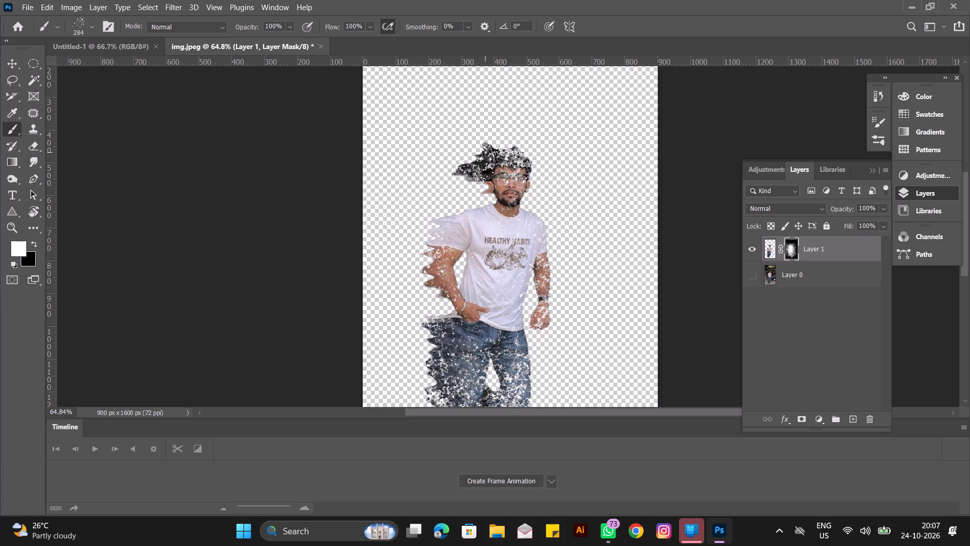
pyautogui.moveTo(487, 175); pyautogui.dragTo(501, 199)
pyautogui.moveTo(507, 177); pyautogui.dragTo(518, 199)
pyautogui.moveTo(518, 179); pyautogui.dragTo(516, 205)
pyautogui.moveTo(517, 171); pyautogui.dragTo(525, 210)
pyautogui.moveTo(525, 179); pyautogui.dragTo(534, 212)
pyautogui.moveTo(534, 182); pyautogui.dragTo(543, 214)
pyautogui.moveTo(543, 190); pyautogui.dragTo(544, 216)
pyautogui.moveTo(543, 184); pyautogui.dragTo(545, 213)
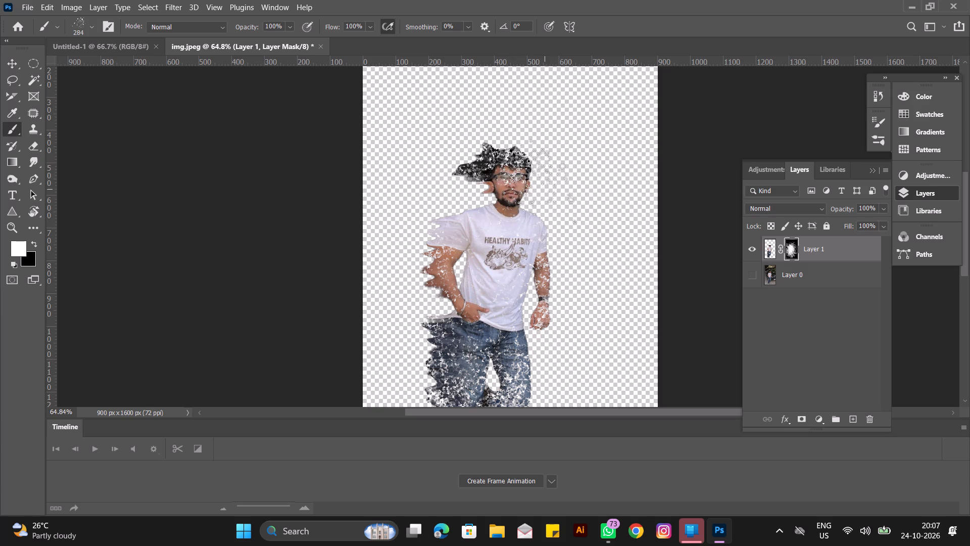
pyautogui.moveTo(545, 185); pyautogui.dragTo(552, 223)
pyautogui.moveTo(552, 182); pyautogui.dragTo(552, 210)
pyautogui.moveTo(544, 161); pyautogui.dragTo(532, 158)
pyautogui.moveTo(523, 154); pyautogui.dragTo(505, 200)
# Brush white spatter on the mask down the warped side of the shirt and hand and over the jean legs.
pyautogui.moveTo(498, 183); pyautogui.dragTo(471, 274)
pyautogui.moveTo(466, 278); pyautogui.dragTo(466, 316)
pyautogui.moveTo(464, 289); pyautogui.dragTo(467, 335)
pyautogui.moveTo(468, 306); pyautogui.dragTo(481, 331)
pyautogui.moveTo(485, 324); pyautogui.dragTo(497, 350)
pyautogui.moveTo(497, 349); pyautogui.dragTo(499, 376)
pyautogui.moveTo(499, 361); pyautogui.dragTo(502, 388)
pyautogui.moveTo(505, 356); pyautogui.dragTo(511, 365)
pyautogui.moveTo(511, 340); pyautogui.dragTo(511, 352)
pyautogui.moveTo(509, 335); pyautogui.dragTo(508, 368)
pyautogui.moveTo(505, 333); pyautogui.dragTo(505, 351)
pyautogui.moveTo(505, 351); pyautogui.dragTo(507, 383)
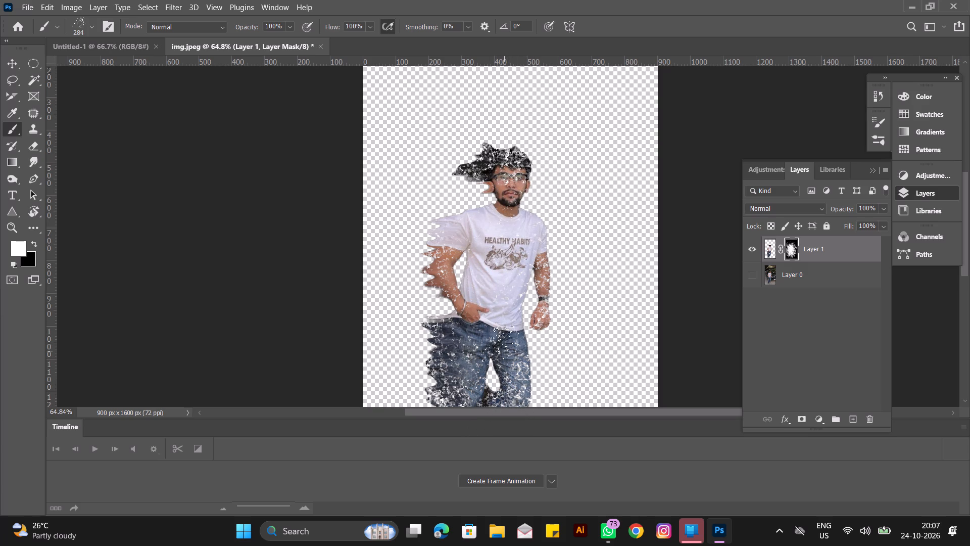
pyautogui.moveTo(503, 353); pyautogui.dragTo(498, 356)
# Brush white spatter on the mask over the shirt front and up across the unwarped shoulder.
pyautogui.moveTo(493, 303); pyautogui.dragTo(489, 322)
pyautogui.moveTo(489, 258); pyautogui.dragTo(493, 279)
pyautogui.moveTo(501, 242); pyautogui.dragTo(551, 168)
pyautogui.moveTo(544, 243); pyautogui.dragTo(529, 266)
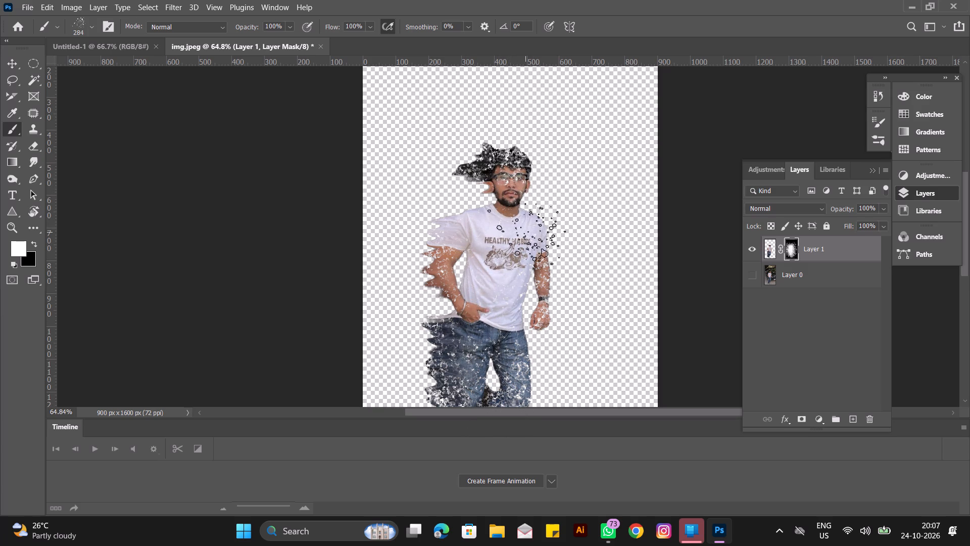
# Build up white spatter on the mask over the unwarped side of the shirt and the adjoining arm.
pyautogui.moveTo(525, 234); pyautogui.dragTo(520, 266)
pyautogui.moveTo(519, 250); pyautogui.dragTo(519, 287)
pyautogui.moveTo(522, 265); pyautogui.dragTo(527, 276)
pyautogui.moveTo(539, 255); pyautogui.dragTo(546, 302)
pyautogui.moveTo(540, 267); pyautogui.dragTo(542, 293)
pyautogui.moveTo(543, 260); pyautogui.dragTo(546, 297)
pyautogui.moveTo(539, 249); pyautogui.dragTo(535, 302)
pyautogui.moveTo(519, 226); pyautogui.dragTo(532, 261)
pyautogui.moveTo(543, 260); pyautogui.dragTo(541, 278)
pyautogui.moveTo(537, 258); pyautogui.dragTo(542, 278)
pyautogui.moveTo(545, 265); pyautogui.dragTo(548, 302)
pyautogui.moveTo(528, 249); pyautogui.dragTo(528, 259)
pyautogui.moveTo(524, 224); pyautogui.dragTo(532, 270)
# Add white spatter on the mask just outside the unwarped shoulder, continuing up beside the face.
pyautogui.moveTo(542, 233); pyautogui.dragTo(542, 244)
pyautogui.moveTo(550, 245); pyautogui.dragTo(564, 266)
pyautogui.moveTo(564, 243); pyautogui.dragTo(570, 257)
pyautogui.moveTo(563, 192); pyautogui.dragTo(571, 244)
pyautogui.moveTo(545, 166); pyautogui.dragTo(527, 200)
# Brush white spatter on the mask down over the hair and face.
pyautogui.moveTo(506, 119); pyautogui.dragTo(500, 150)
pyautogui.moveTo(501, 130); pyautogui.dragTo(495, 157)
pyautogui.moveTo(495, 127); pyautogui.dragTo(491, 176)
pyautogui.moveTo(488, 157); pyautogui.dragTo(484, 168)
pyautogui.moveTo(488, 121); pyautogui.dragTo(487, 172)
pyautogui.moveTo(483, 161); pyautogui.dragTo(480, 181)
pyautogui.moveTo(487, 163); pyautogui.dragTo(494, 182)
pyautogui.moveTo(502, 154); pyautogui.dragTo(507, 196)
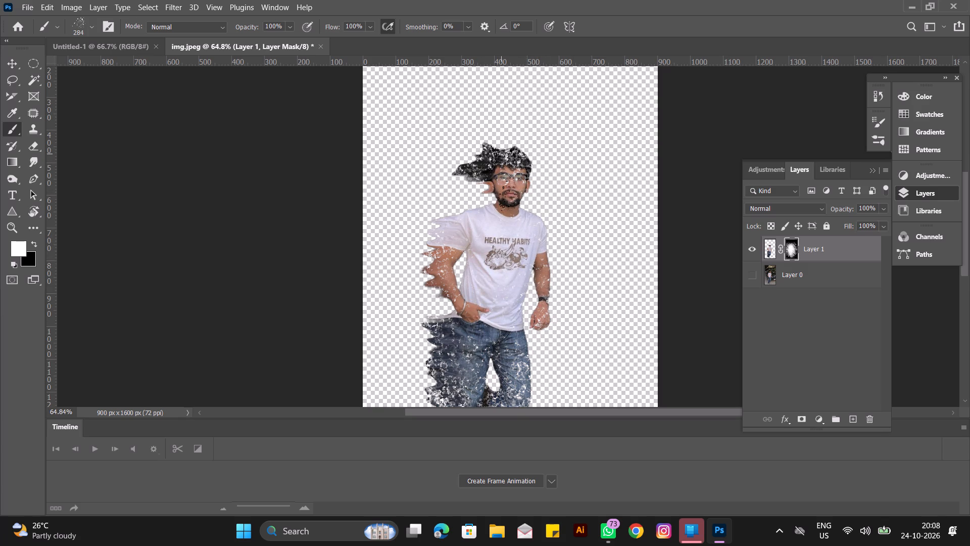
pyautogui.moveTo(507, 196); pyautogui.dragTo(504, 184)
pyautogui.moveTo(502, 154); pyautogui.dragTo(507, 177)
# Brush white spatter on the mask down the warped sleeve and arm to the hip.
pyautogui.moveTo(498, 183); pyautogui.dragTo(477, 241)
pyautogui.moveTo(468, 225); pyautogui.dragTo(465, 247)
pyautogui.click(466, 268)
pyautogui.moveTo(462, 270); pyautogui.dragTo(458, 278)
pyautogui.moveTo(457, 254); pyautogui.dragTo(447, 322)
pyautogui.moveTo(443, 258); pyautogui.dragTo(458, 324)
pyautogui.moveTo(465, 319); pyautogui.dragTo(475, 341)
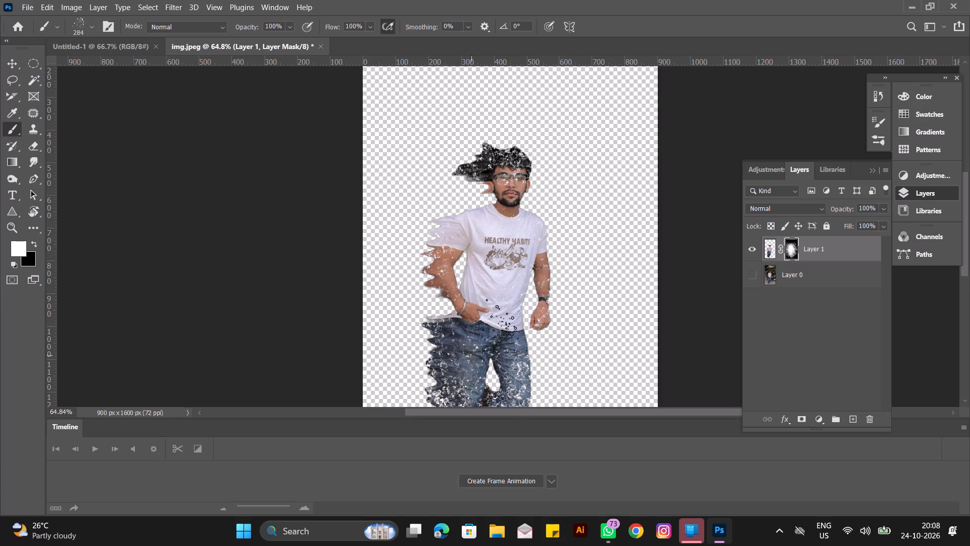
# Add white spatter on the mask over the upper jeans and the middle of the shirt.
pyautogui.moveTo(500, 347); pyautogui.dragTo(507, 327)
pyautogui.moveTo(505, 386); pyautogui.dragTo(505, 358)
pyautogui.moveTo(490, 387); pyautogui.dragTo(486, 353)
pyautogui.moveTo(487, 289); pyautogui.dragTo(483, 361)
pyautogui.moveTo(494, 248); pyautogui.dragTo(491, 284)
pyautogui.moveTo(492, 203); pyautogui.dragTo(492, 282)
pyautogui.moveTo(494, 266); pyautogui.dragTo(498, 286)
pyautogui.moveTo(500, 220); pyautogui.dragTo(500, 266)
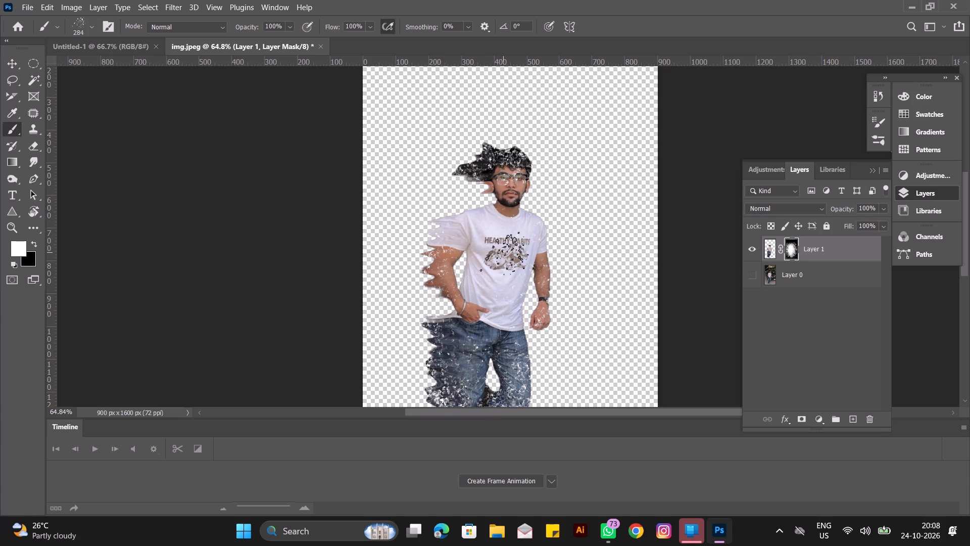
# Target Layer 1's mask and toggle the layer's visibility off and on to check the cut-out.
pyautogui.click(794, 249)
pyautogui.click(756, 250)
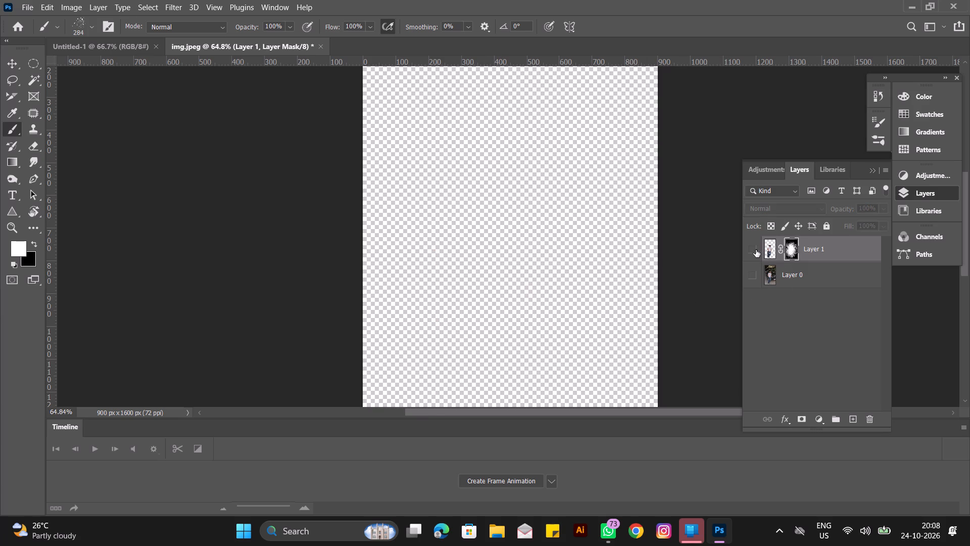
pyautogui.click(756, 250)
pyautogui.click(755, 250)
pyautogui.click(755, 250)
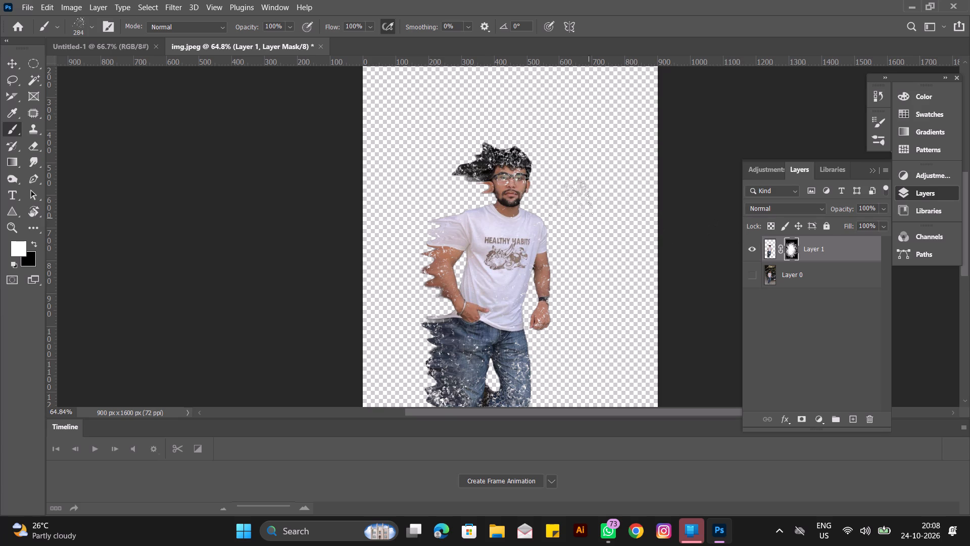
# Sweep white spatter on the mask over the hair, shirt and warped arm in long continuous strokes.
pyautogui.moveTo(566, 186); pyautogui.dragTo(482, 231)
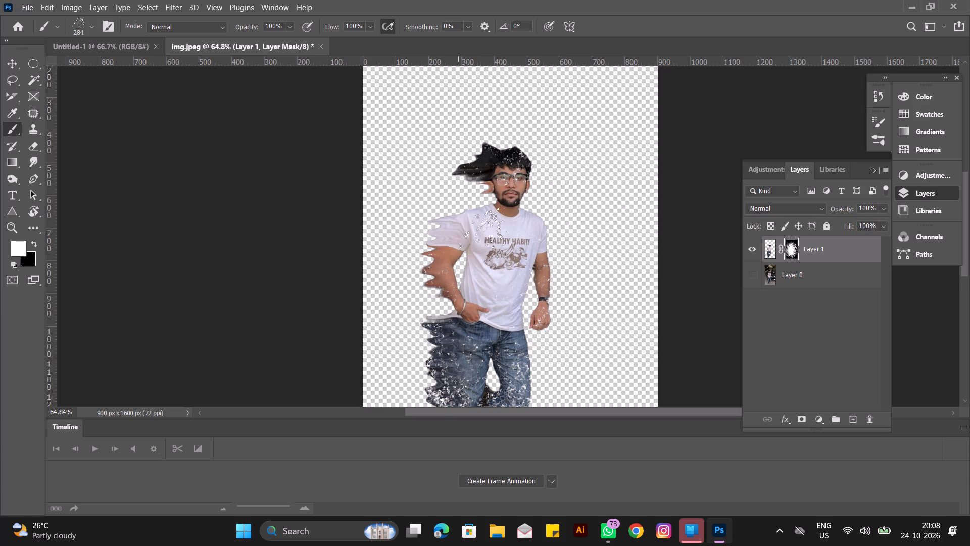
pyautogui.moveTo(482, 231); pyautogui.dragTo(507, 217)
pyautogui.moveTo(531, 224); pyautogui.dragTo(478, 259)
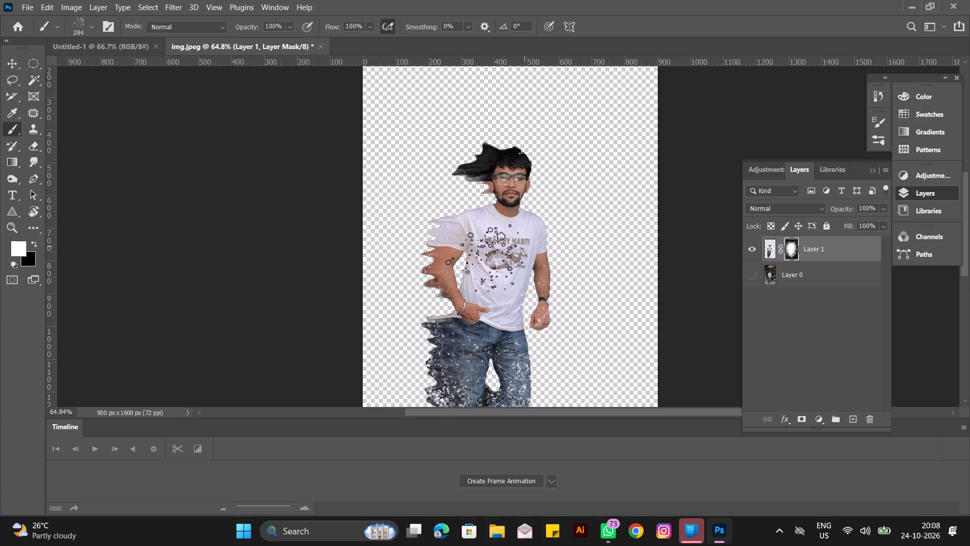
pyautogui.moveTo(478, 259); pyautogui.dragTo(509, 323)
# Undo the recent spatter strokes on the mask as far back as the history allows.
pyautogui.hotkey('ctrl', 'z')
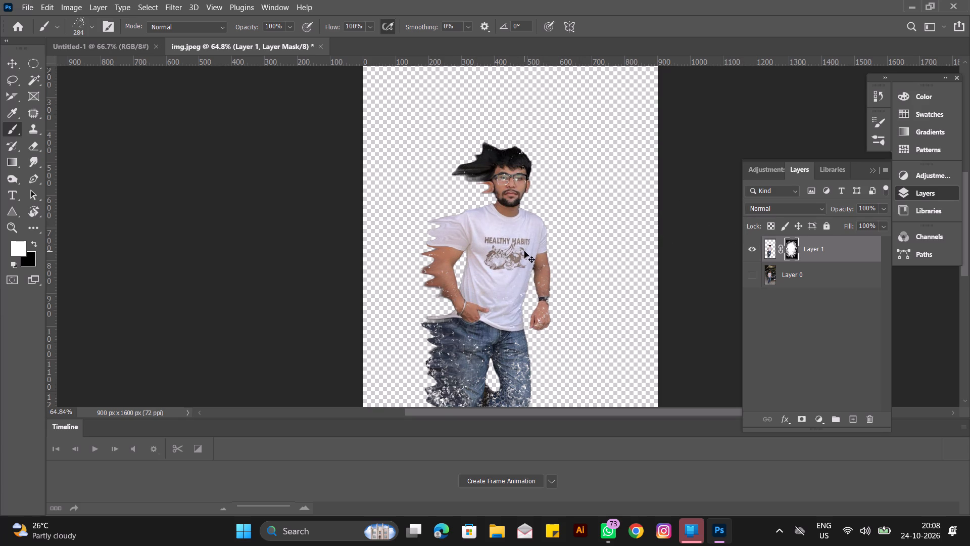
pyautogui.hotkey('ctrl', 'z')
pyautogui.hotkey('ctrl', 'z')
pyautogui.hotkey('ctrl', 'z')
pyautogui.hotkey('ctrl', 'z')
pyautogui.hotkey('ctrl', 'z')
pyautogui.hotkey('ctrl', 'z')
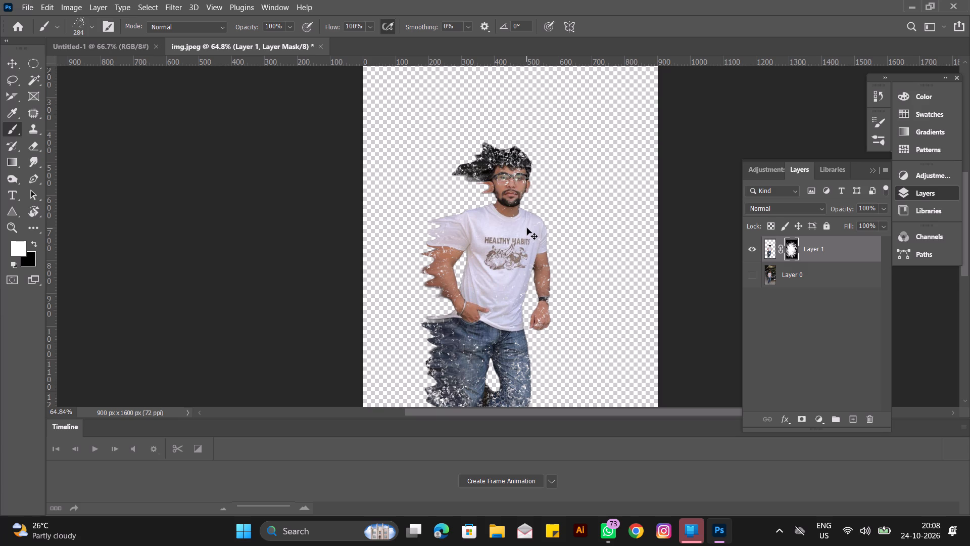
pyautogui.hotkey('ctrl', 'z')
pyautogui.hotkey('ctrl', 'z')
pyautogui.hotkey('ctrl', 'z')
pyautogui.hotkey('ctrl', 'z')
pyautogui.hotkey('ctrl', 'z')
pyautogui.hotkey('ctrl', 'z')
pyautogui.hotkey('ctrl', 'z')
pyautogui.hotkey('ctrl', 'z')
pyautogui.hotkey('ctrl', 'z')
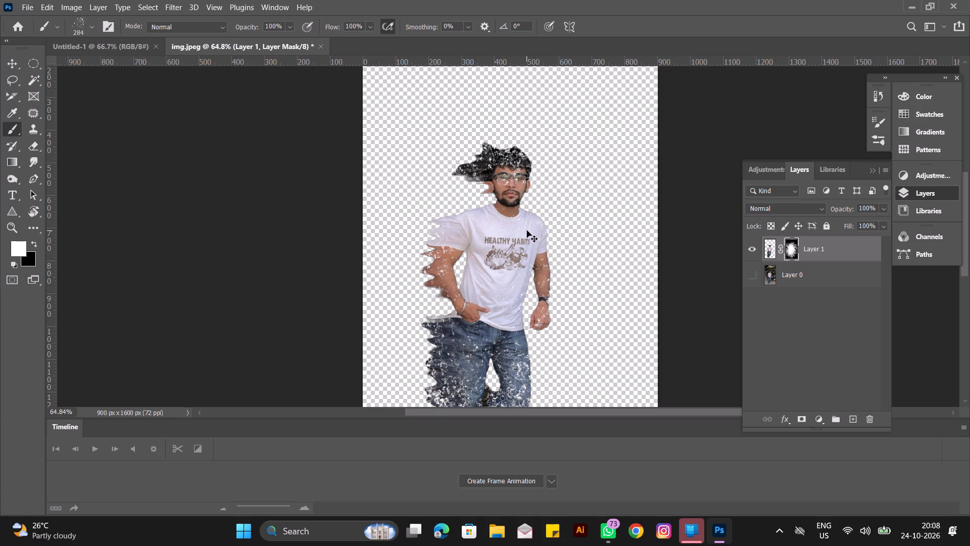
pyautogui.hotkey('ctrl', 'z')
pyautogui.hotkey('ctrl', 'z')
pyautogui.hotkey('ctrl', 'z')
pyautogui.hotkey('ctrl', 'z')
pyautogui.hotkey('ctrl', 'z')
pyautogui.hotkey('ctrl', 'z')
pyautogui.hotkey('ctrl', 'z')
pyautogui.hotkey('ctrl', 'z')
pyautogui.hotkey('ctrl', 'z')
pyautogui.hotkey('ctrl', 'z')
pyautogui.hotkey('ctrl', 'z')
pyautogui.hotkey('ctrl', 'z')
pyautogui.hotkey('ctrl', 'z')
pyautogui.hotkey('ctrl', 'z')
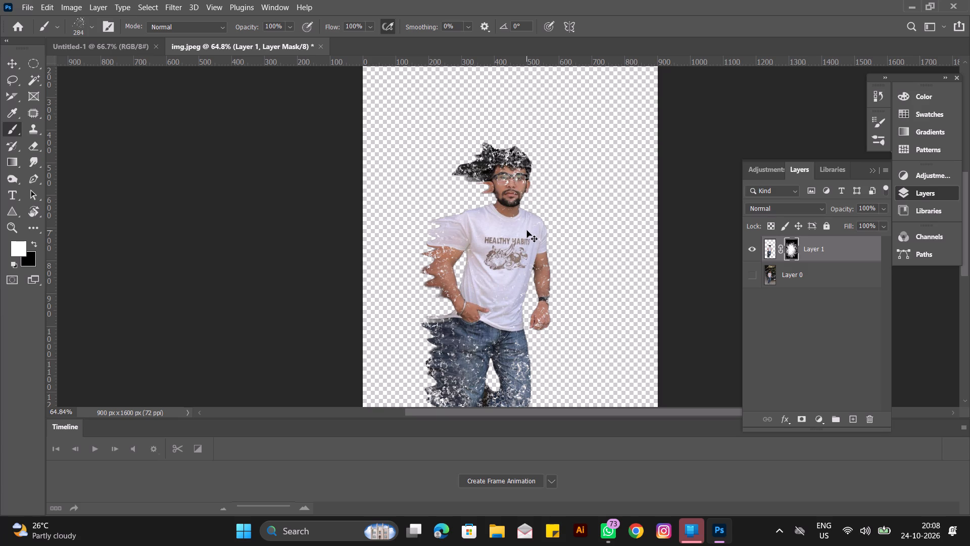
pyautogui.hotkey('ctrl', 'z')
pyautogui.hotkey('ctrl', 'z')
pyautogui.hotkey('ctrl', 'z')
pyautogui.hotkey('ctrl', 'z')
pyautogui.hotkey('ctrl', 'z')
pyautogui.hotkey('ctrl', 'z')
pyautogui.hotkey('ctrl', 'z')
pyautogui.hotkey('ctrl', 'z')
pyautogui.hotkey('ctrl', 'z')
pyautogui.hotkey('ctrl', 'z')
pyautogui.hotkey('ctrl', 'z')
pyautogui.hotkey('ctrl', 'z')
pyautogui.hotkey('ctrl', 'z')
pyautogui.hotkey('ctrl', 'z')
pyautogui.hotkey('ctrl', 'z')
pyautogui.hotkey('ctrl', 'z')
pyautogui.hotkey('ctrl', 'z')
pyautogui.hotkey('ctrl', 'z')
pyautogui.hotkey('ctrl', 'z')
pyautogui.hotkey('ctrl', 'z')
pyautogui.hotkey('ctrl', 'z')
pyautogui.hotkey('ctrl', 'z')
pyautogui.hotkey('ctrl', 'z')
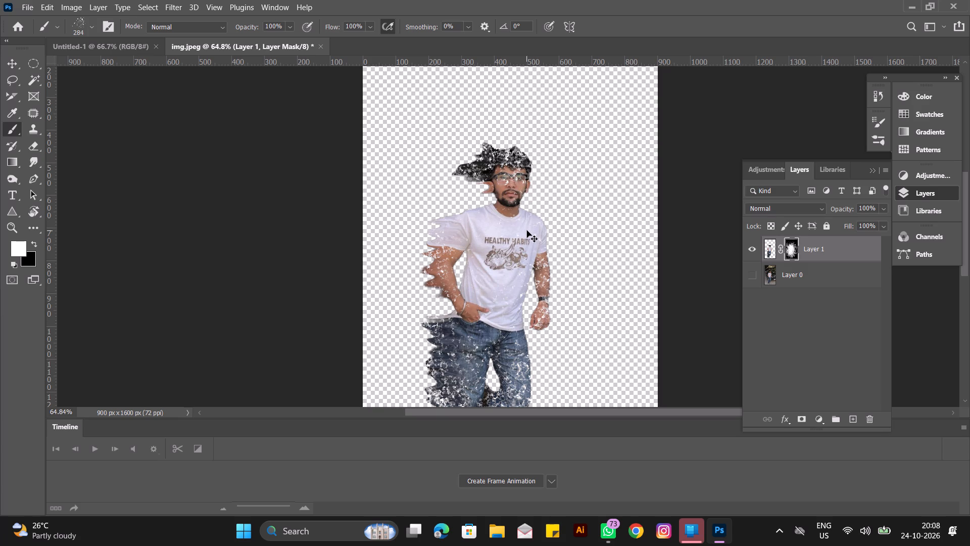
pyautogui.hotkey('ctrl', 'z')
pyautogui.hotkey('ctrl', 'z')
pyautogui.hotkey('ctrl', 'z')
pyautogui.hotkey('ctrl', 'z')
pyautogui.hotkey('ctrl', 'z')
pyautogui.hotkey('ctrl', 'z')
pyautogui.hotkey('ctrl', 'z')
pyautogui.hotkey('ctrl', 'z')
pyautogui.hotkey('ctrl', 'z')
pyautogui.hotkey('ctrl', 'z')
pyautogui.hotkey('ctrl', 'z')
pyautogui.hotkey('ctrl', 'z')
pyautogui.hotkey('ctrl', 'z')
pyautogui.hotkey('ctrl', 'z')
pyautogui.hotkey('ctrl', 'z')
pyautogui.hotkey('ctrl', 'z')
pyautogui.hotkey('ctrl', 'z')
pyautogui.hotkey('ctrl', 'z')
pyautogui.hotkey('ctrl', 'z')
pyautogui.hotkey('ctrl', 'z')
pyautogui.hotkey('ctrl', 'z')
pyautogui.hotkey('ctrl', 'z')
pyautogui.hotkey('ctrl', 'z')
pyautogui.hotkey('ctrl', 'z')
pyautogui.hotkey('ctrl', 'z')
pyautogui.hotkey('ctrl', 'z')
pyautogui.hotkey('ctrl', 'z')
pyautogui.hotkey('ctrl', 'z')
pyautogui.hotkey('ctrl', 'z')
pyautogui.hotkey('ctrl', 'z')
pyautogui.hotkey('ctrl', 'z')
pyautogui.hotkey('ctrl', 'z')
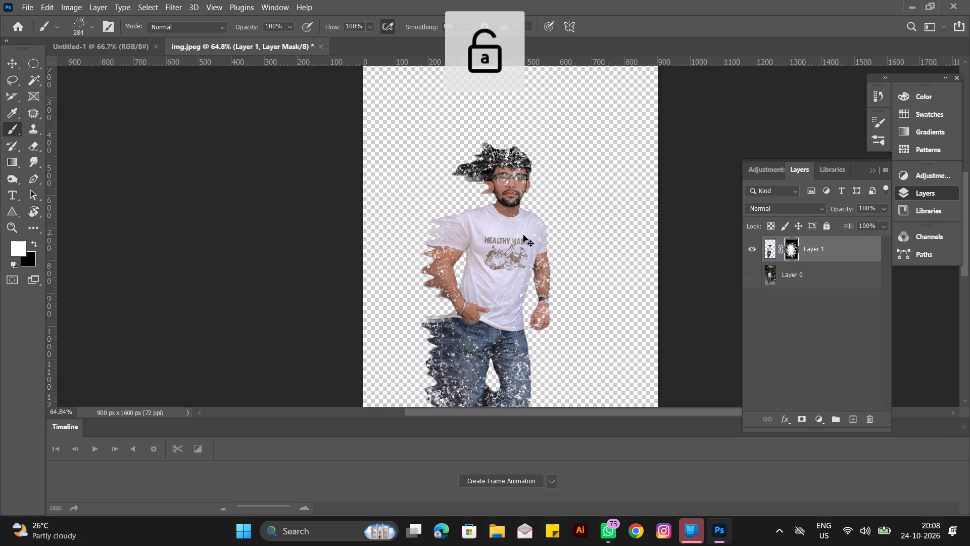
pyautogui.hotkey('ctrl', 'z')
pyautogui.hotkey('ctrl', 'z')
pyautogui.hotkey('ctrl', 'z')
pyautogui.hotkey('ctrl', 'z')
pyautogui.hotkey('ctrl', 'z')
# Sweep white spatter on the mask over the hair, face, warped arm, shirt and upper jeans to fill their gaps.
pyautogui.moveTo(525, 247); pyautogui.dragTo(518, 237)
pyautogui.moveTo(518, 232); pyautogui.dragTo(529, 176)
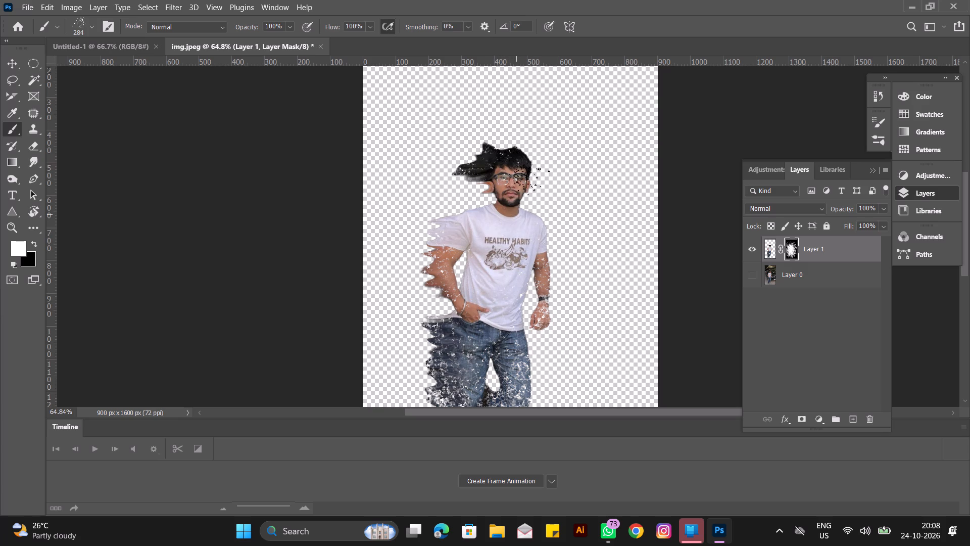
pyautogui.moveTo(529, 176); pyautogui.dragTo(486, 211)
pyautogui.moveTo(474, 290); pyautogui.dragTo(513, 300)
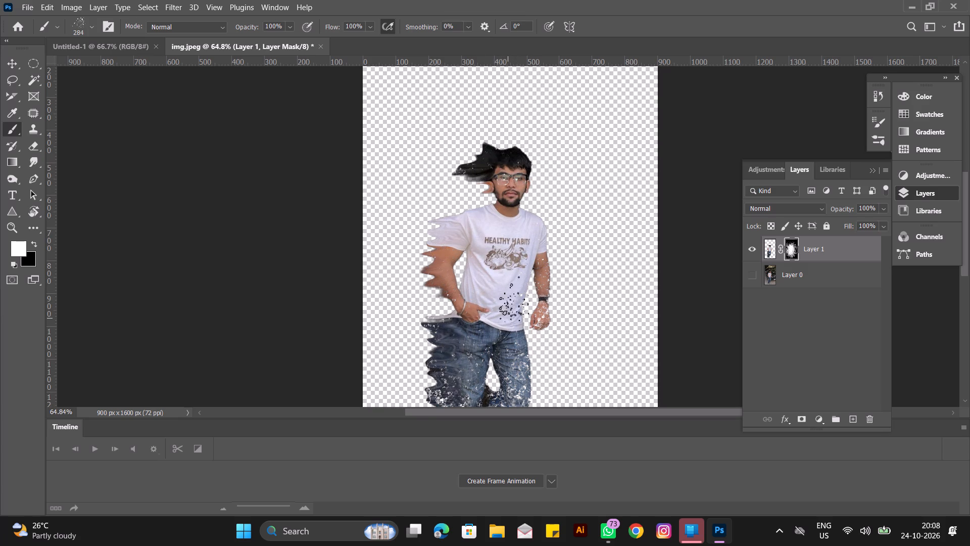
pyautogui.moveTo(513, 300); pyautogui.dragTo(477, 298)
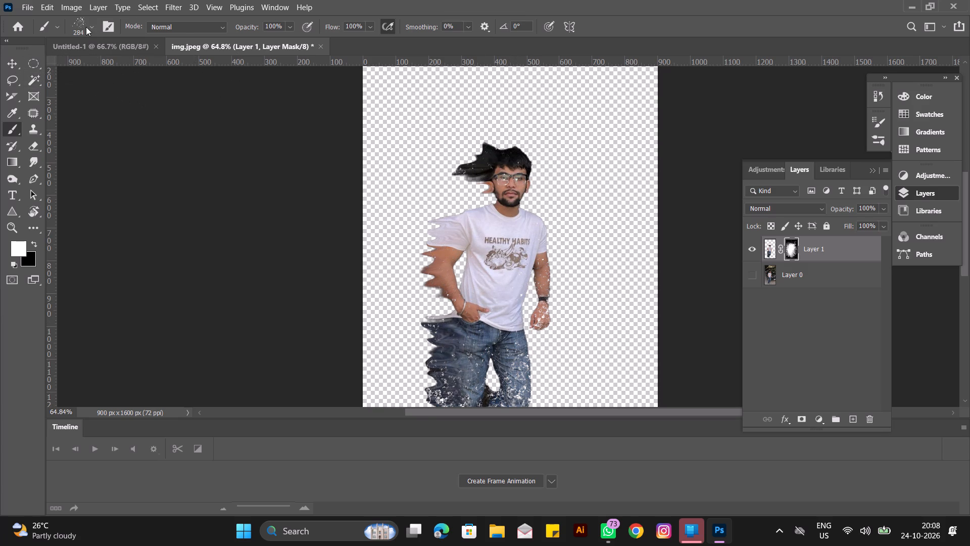
# Choose the Supreme Spatter preset from Kyle's Spatter Brushes and spatter white on the mask over the unwarped arm.
pyautogui.click(85, 26)
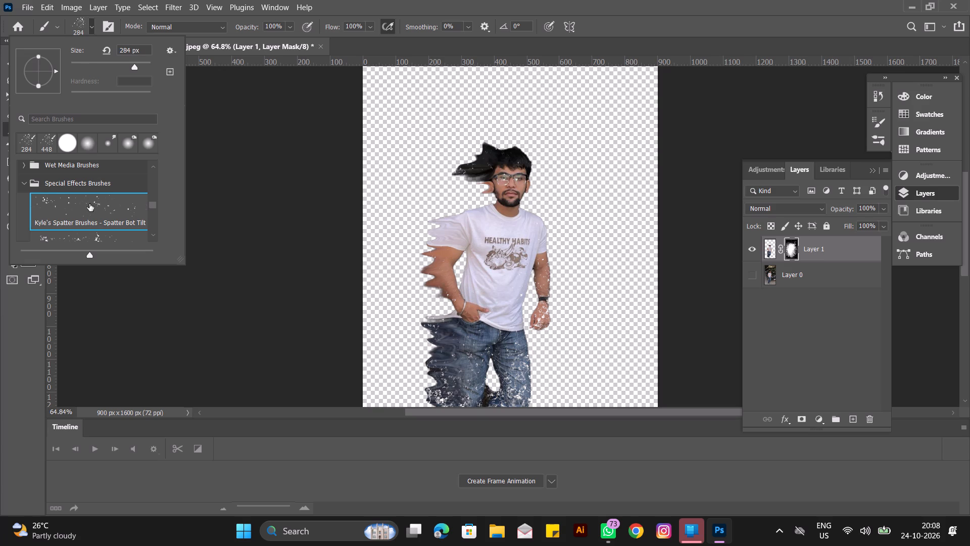
pyautogui.scroll(-2, 90, 204)
pyautogui.click(96, 221)
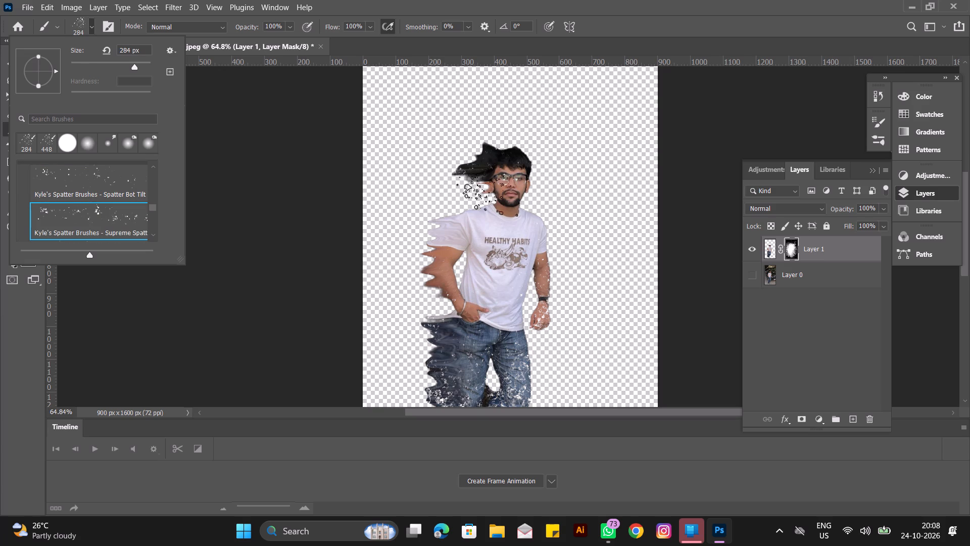
pyautogui.click(555, 280)
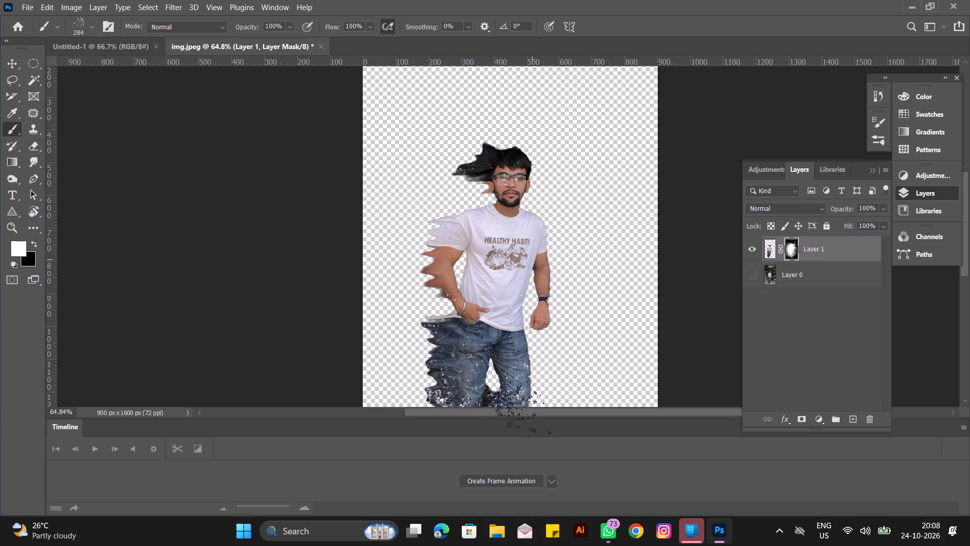
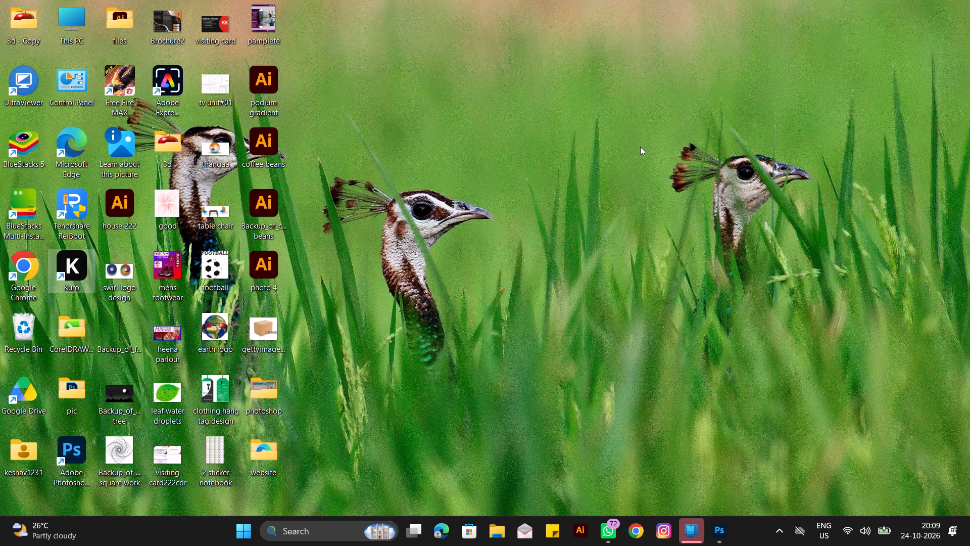
# Switch to Photoshop and close the img.jpeg document without saving its changes.
pyautogui.click(719, 539)
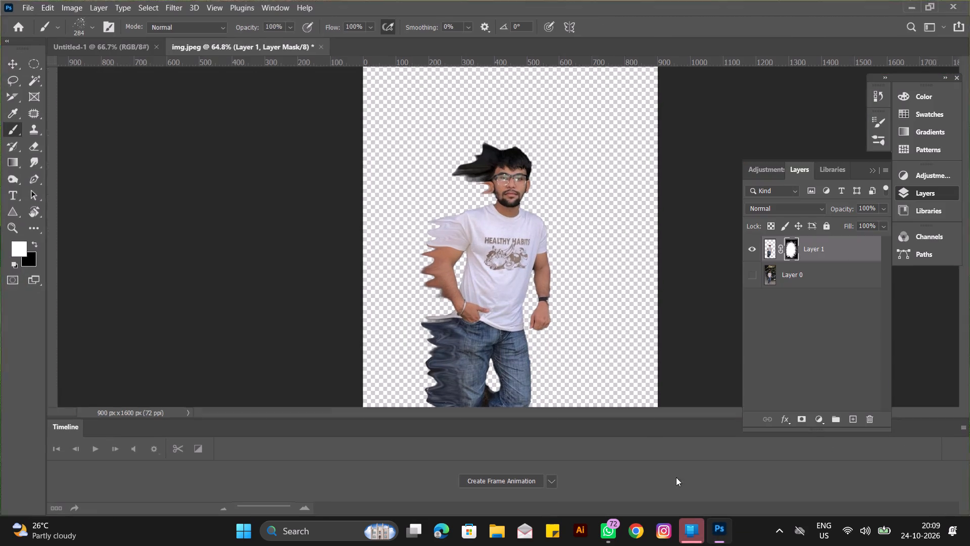
pyautogui.click(317, 50)
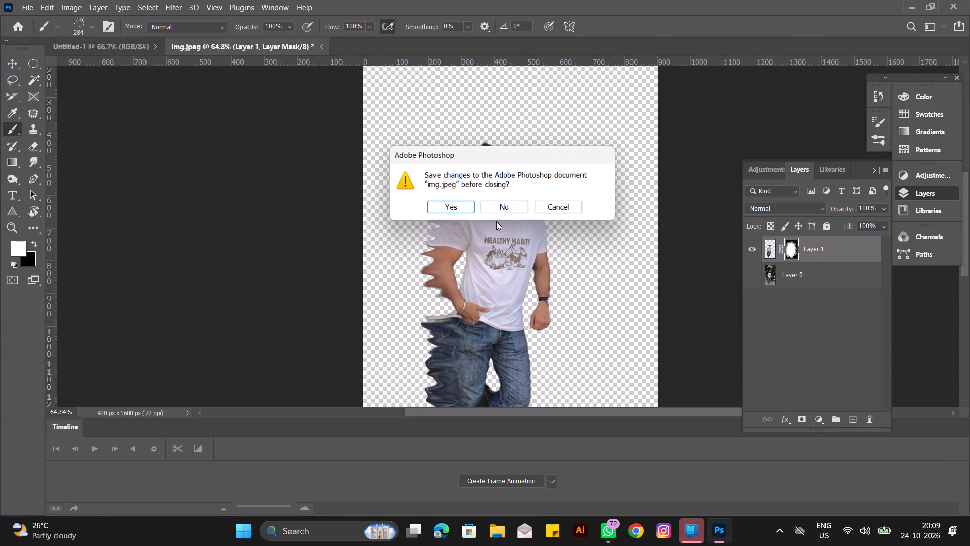
pyautogui.click(509, 207)
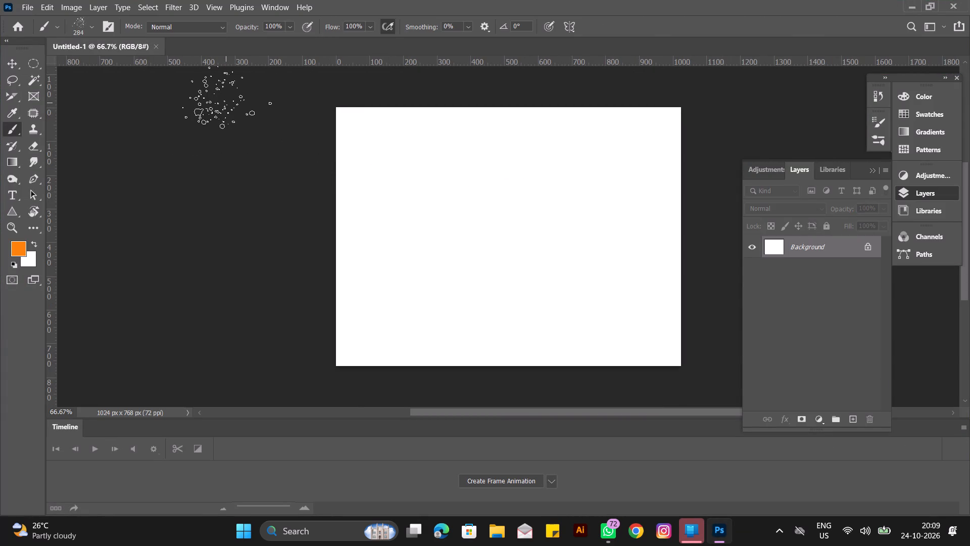
# Activate the Move tool in the Untitled-1 document.
pyautogui.click(10, 63)
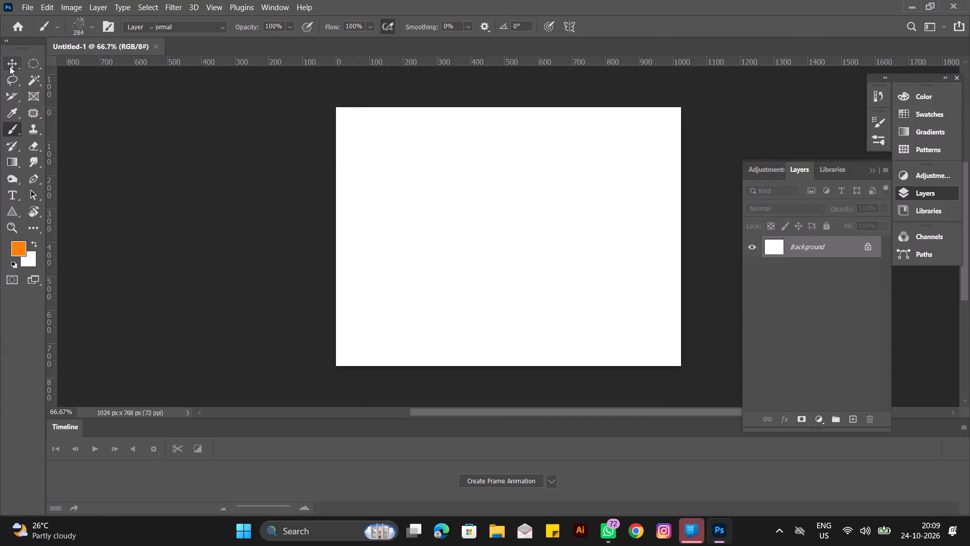
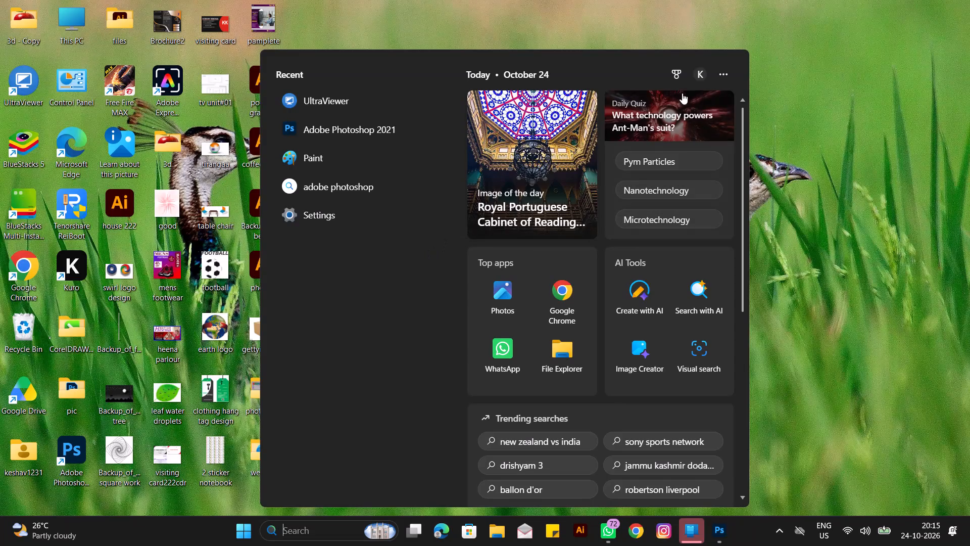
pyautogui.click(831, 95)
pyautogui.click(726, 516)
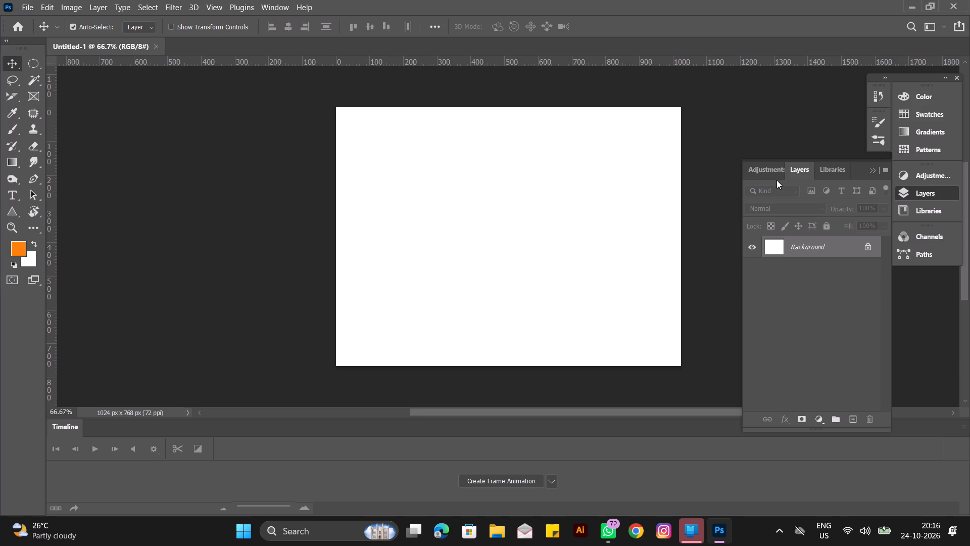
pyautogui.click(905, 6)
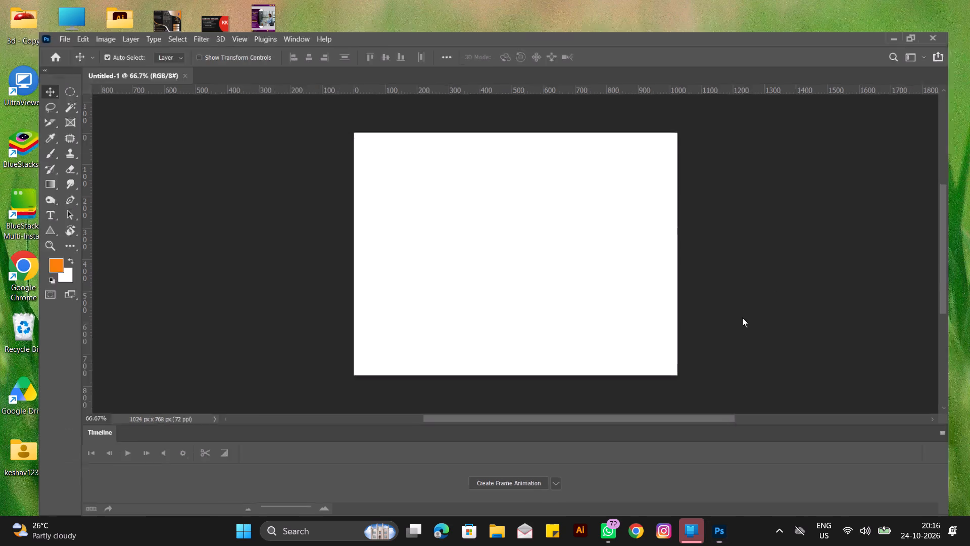
# Switch to Chrome and search Google for "wmremove-transformed".
pyautogui.click(626, 527)
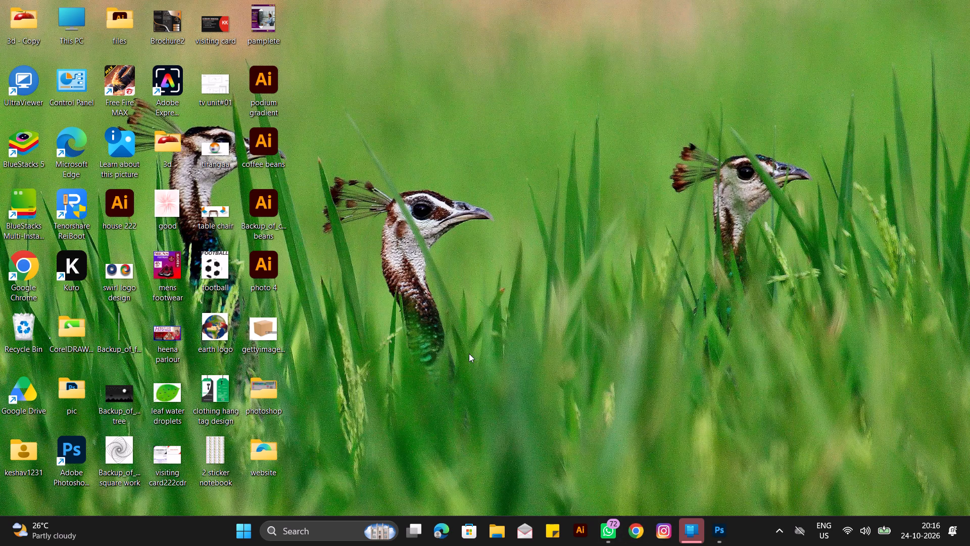
pyautogui.click(425, 292)
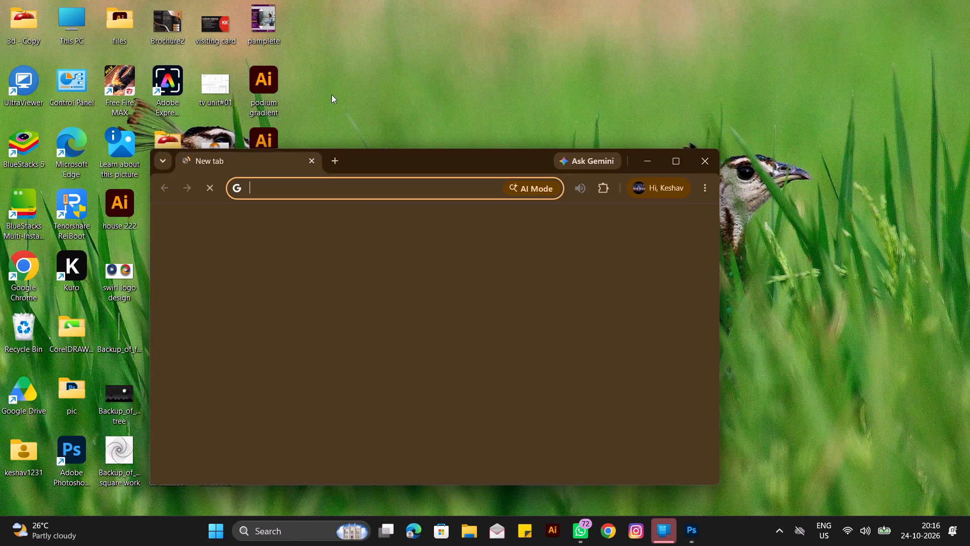
pyautogui.click(667, 162)
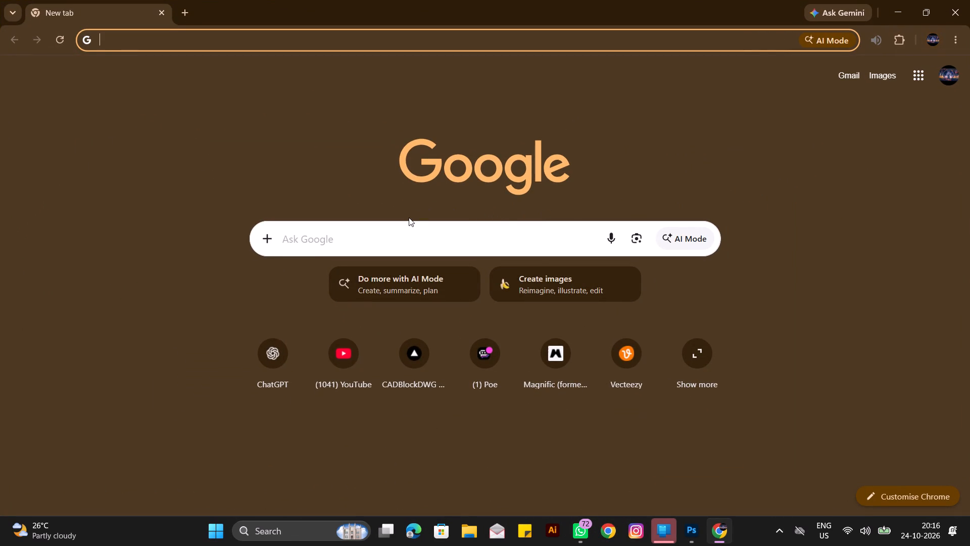
pyautogui.press('w')
pyautogui.write('mre')
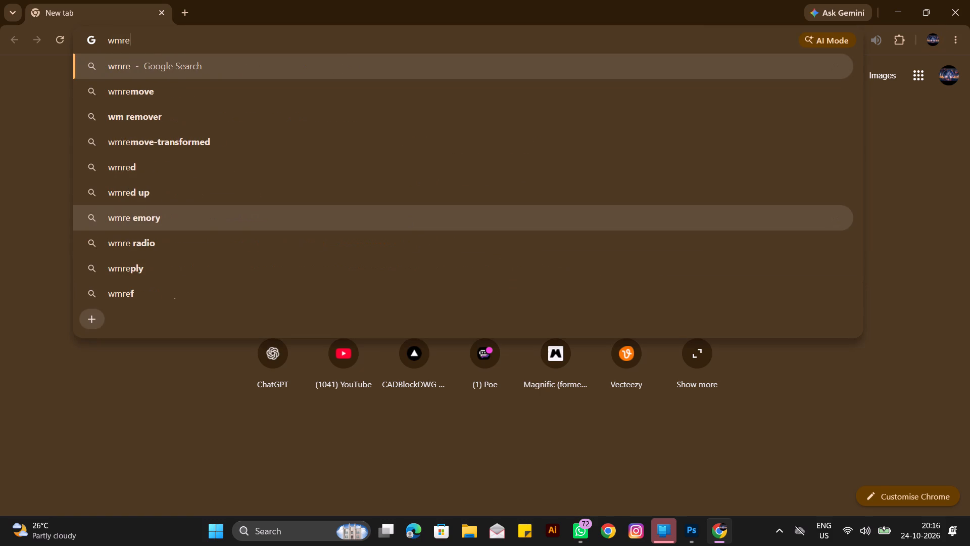
pyautogui.write('move')
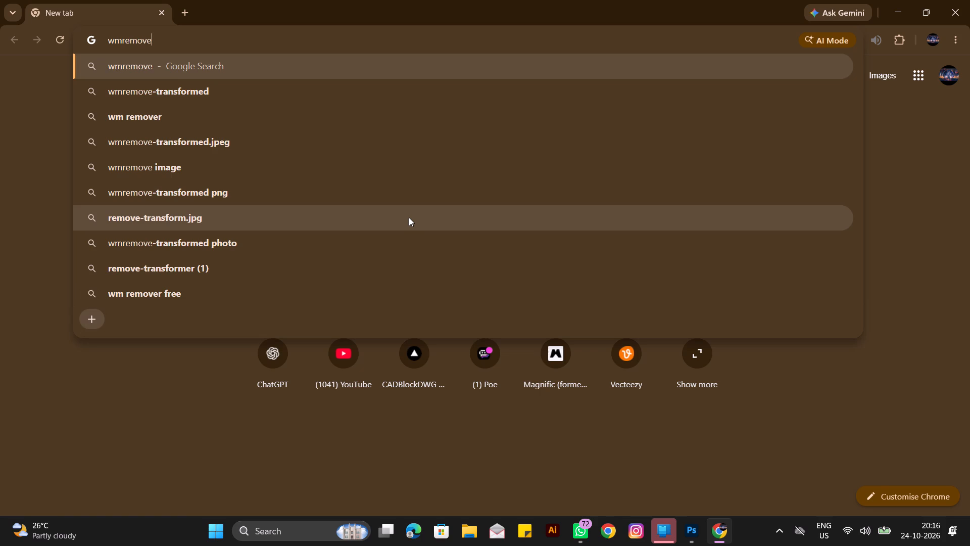
pyautogui.press('Down')
pyautogui.press('Down')
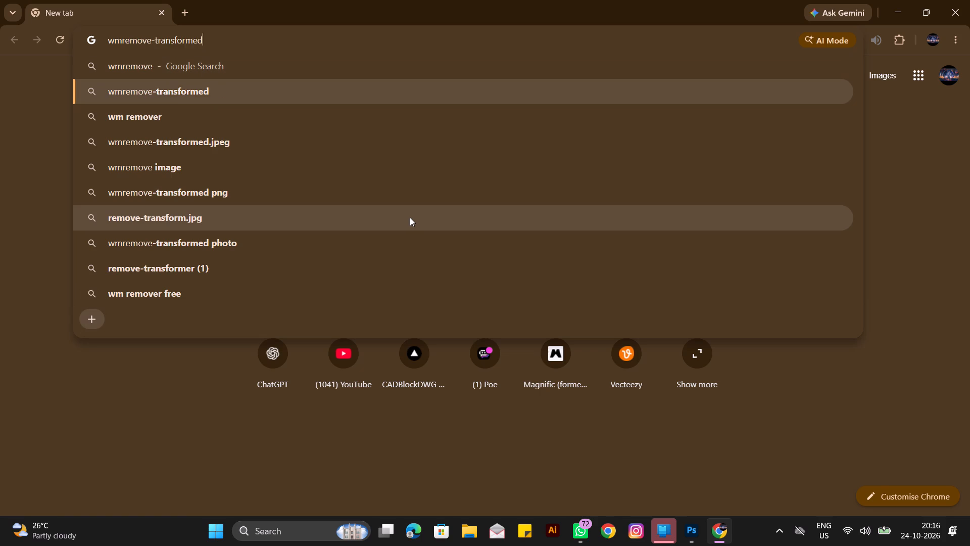
pyautogui.press('Down')
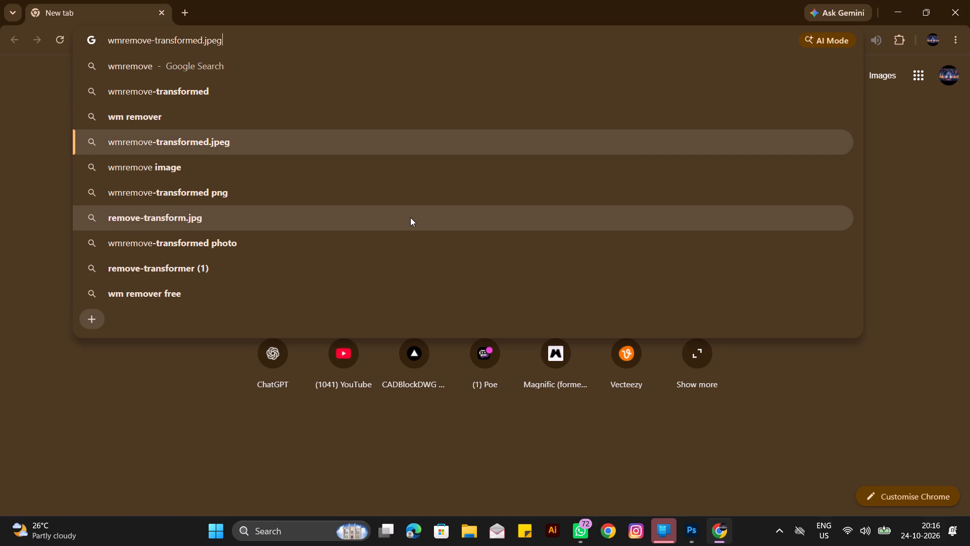
pyautogui.press('Up')
pyautogui.press('Return')
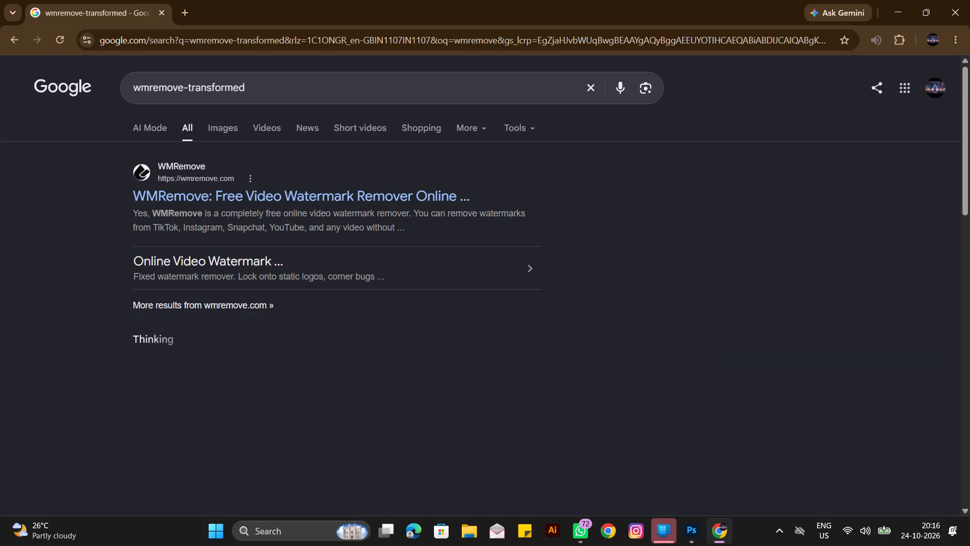
# Search Google for "wmremove-transformed png" and look through the image results.
pyautogui.click(320, 79)
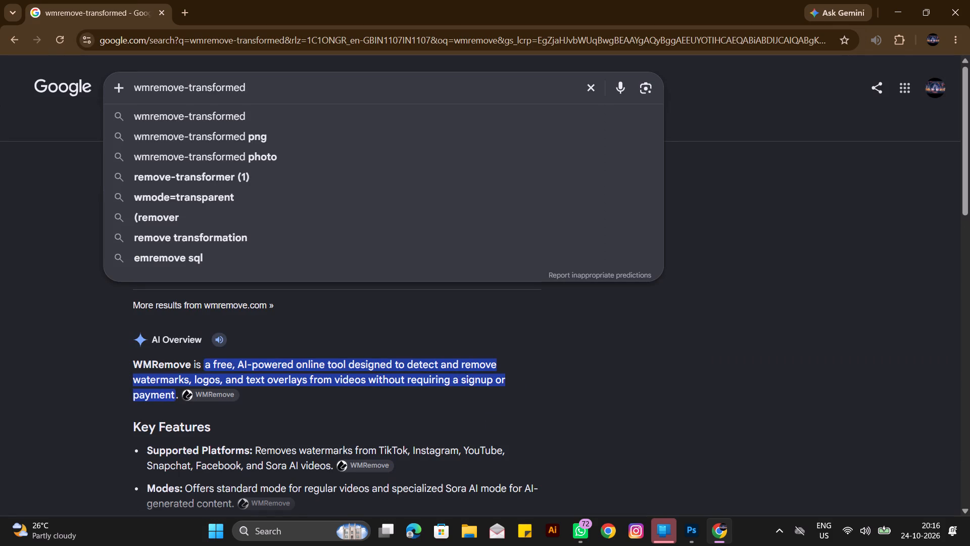
pyautogui.press('space')
pyautogui.write('png')
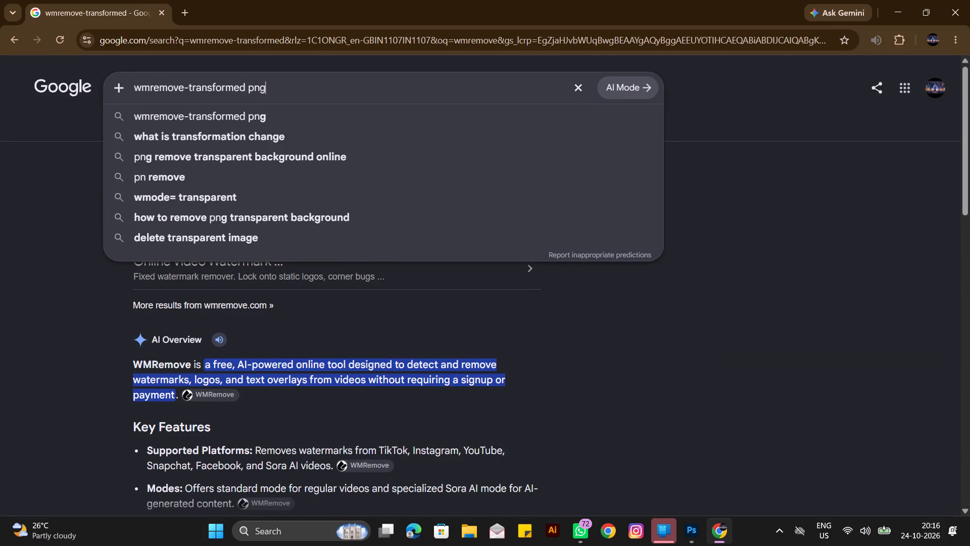
pyautogui.press('Return')
pyautogui.click(224, 126)
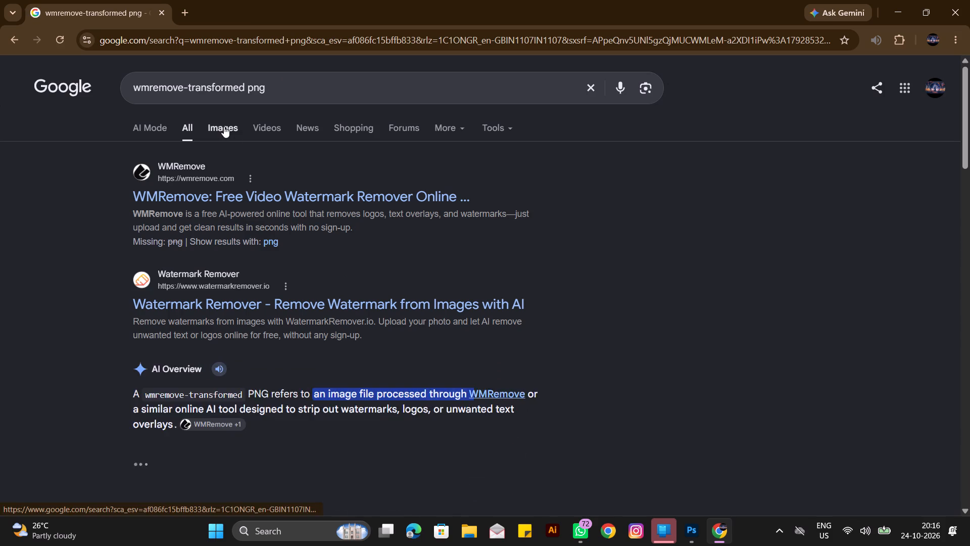
pyautogui.scroll(-5, 274, 182)
pyautogui.scroll(4, 274, 184)
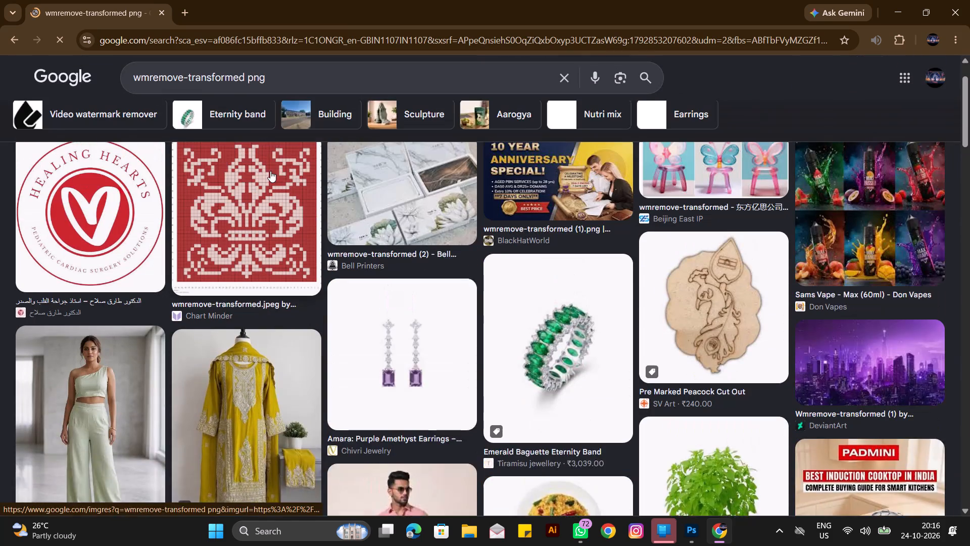
pyautogui.scroll(5, 270, 171)
# Replace the image search query with "base" and run it, dismissing the Adobe Express Photos capture overlay.
pyautogui.moveTo(283, 89); pyautogui.dragTo(84, 87)
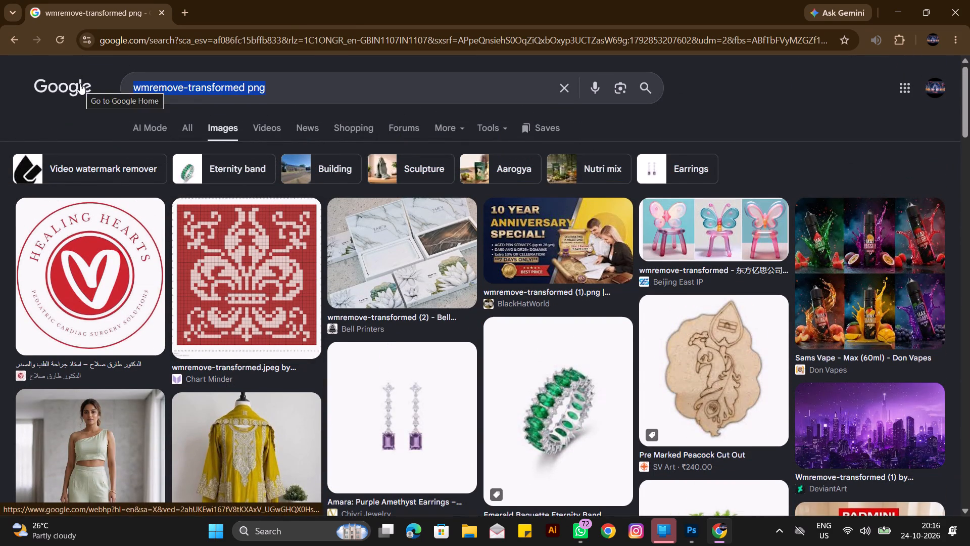
pyautogui.write('bsasev')
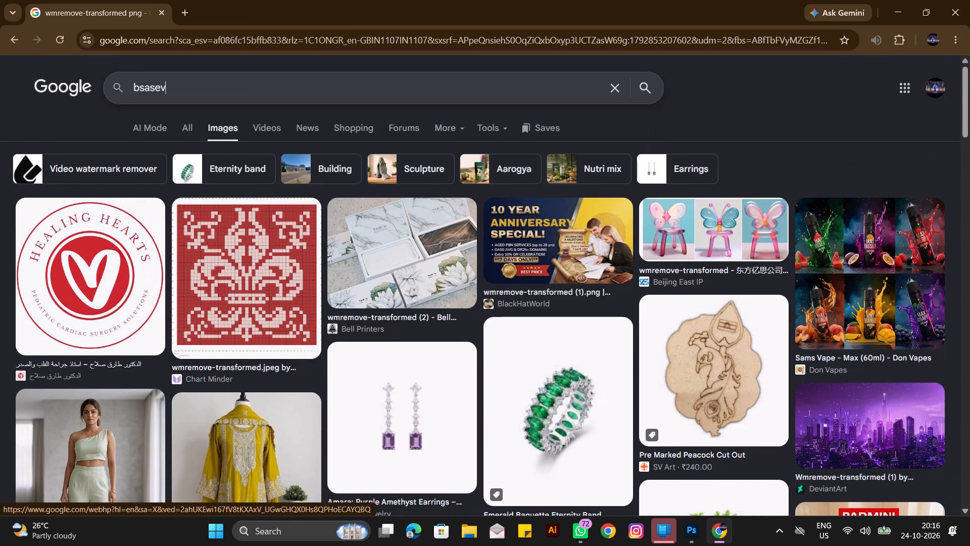
pyautogui.press('Print')
pyautogui.press('Insert')
pyautogui.press('BackSpace')
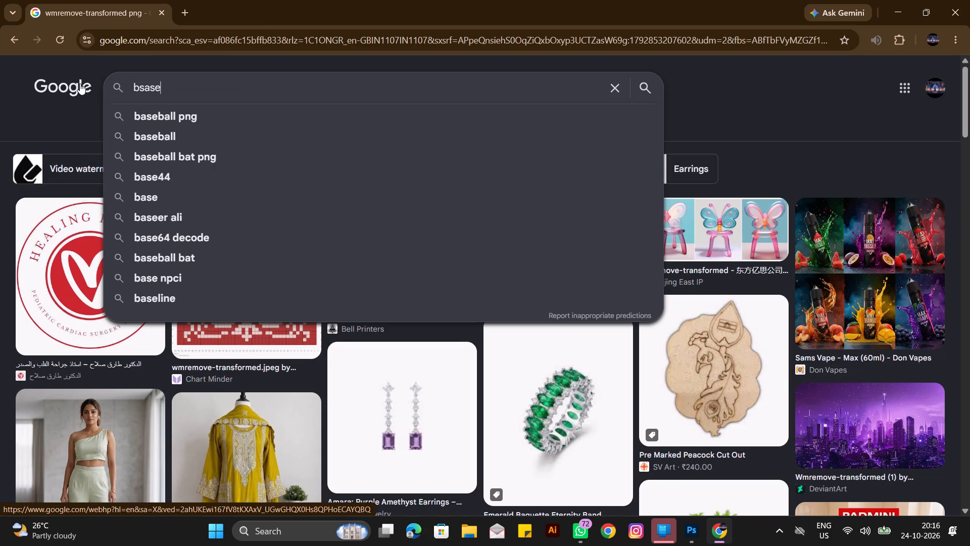
pyautogui.press('BackSpace')
pyautogui.press('BackSpace')
pyautogui.press('BackSpace')
pyautogui.press('BackSpace')
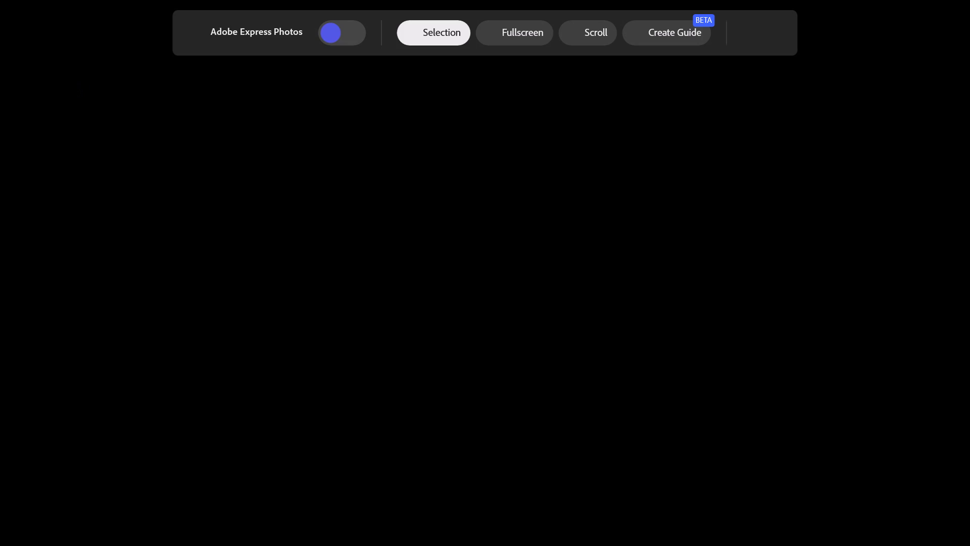
pyautogui.write('ase')
pyautogui.click(347, 90)
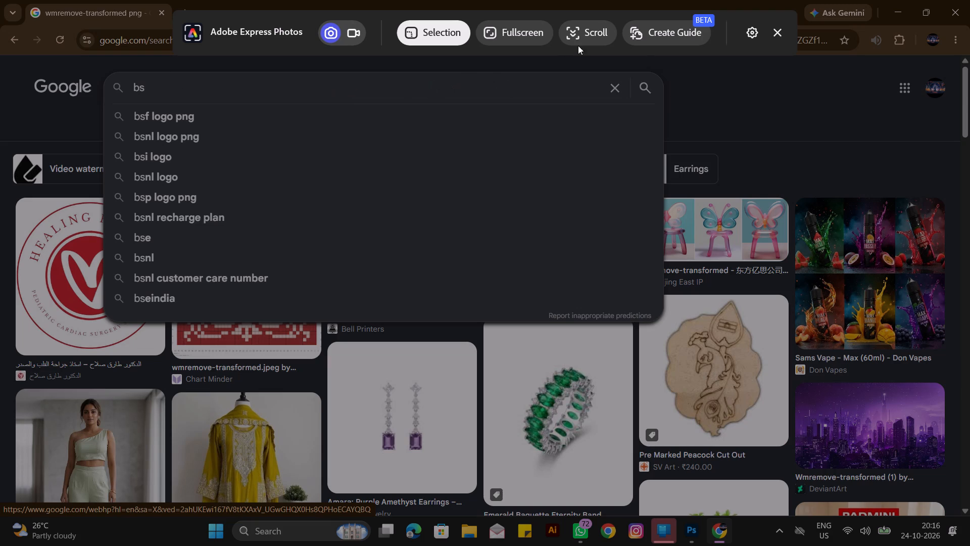
pyautogui.click(789, 36)
pyautogui.click(776, 32)
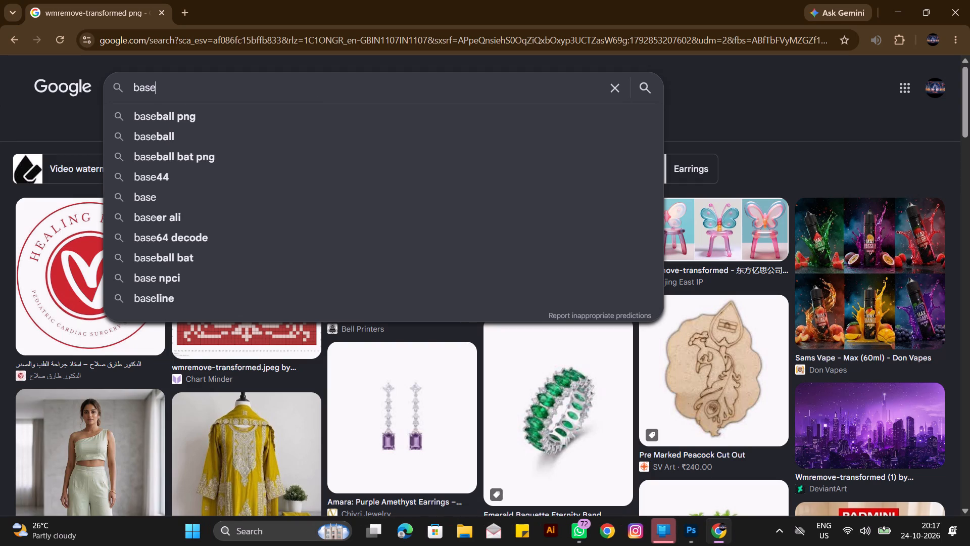
pyautogui.click(180, 97)
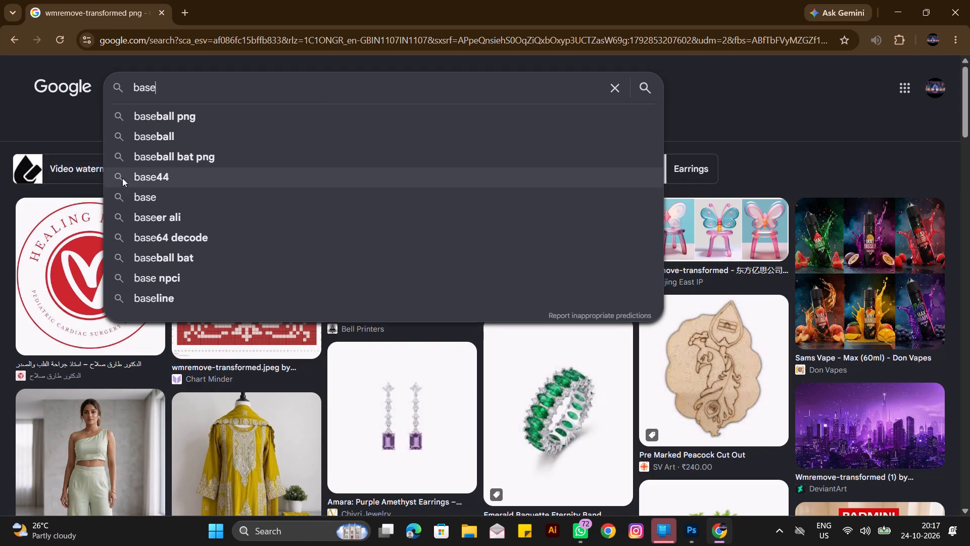
pyautogui.click(141, 190)
pyautogui.click(164, 105)
pyautogui.click(167, 81)
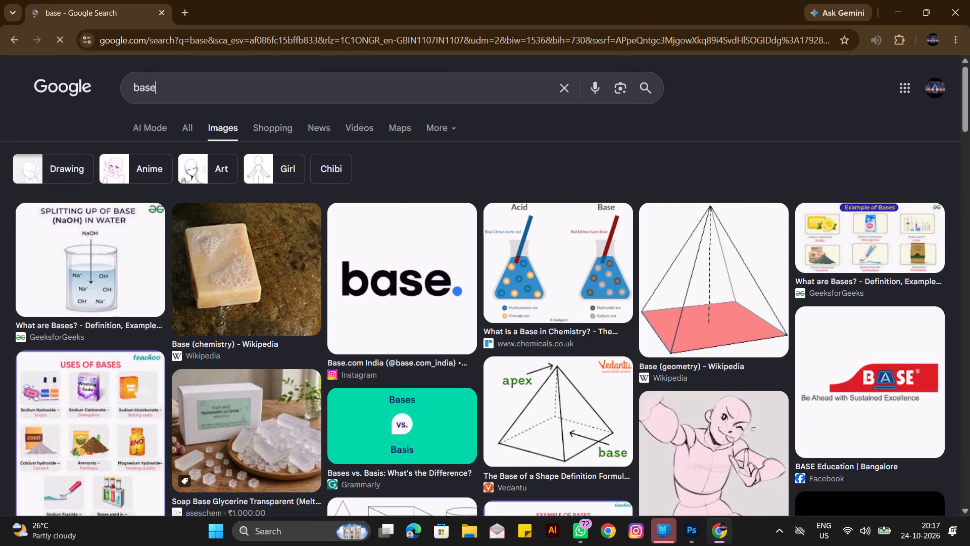
# Extend the image search to "base picture" and look through the results.
pyautogui.press('space')
pyautogui.write('picture')
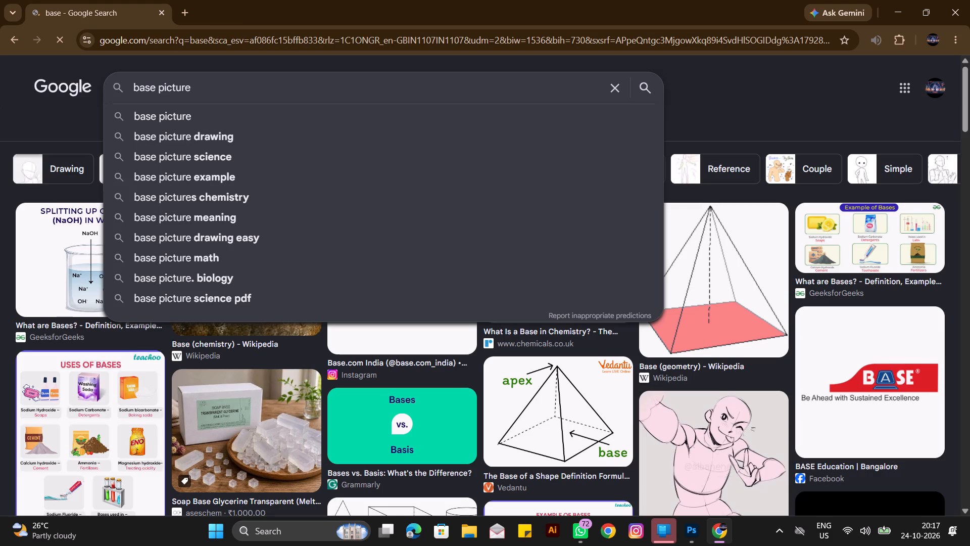
pyautogui.press('Return')
pyautogui.scroll(-5, 274, 314)
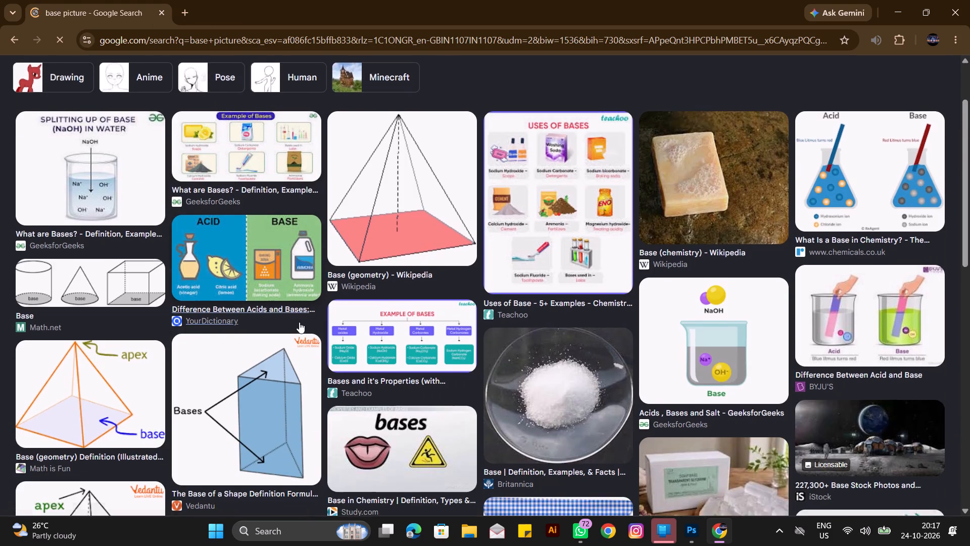
pyautogui.scroll(-3, 299, 322)
pyautogui.scroll(9, 301, 318)
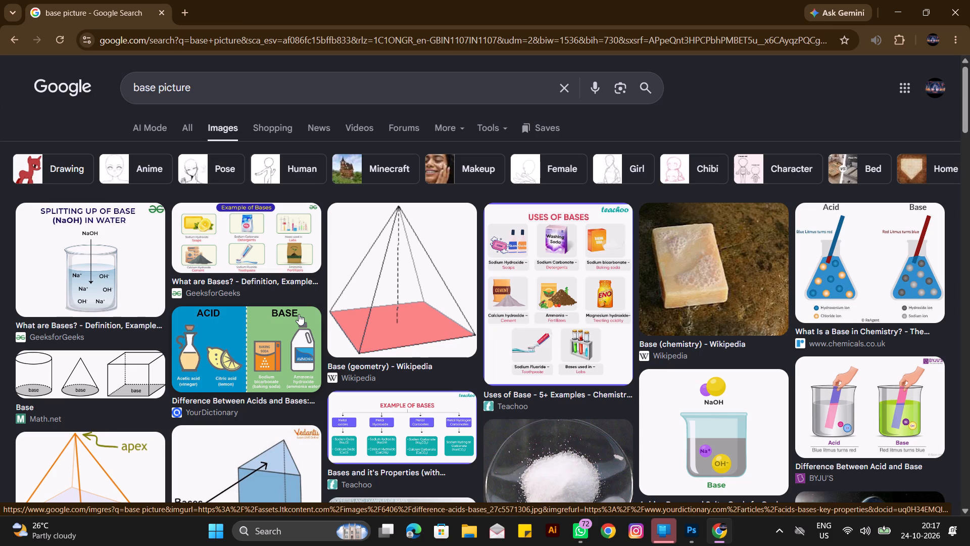
# Switch back to Photoshop and open the img photo from the Downloads folder.
pyautogui.click(895, 12)
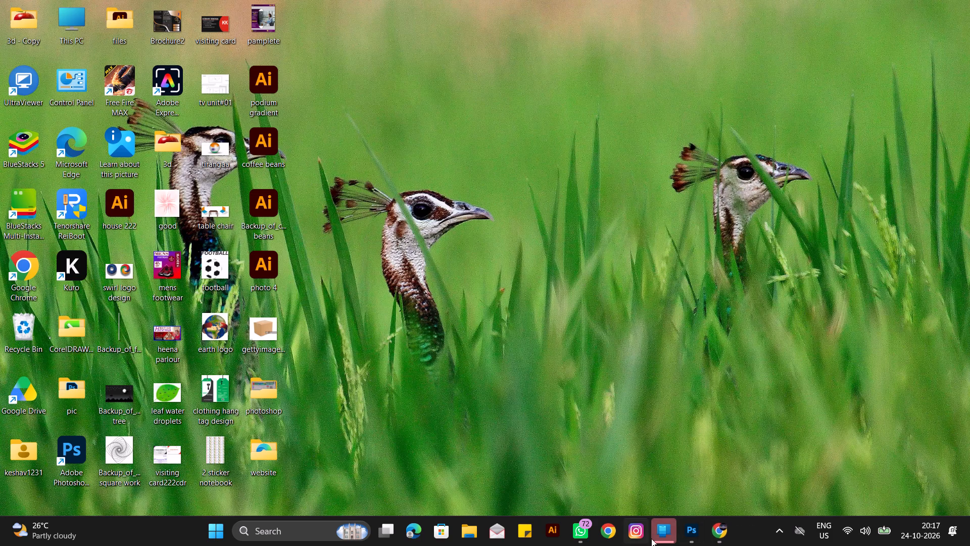
pyautogui.click(693, 525)
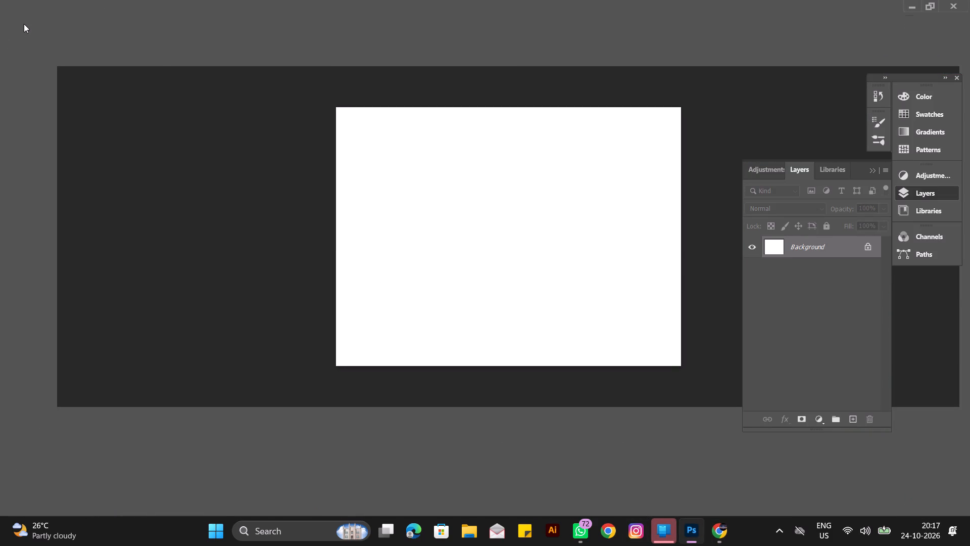
pyautogui.click(25, 5)
pyautogui.click(43, 34)
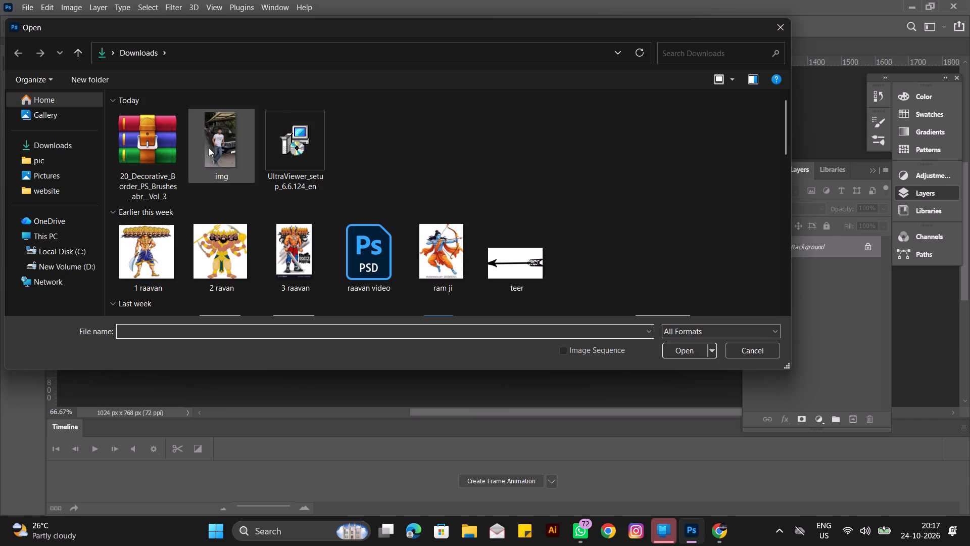
pyautogui.click(220, 151)
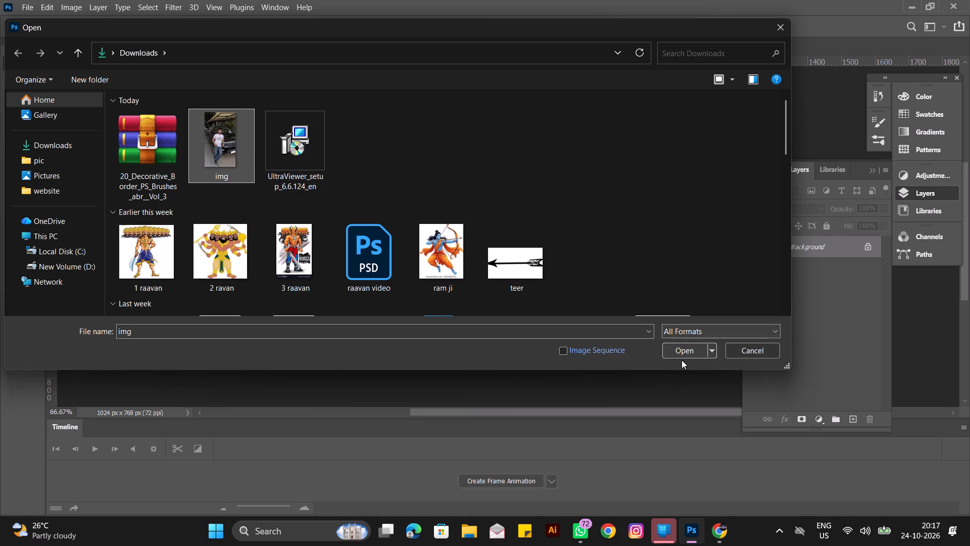
pyautogui.click(682, 360)
pyautogui.click(682, 356)
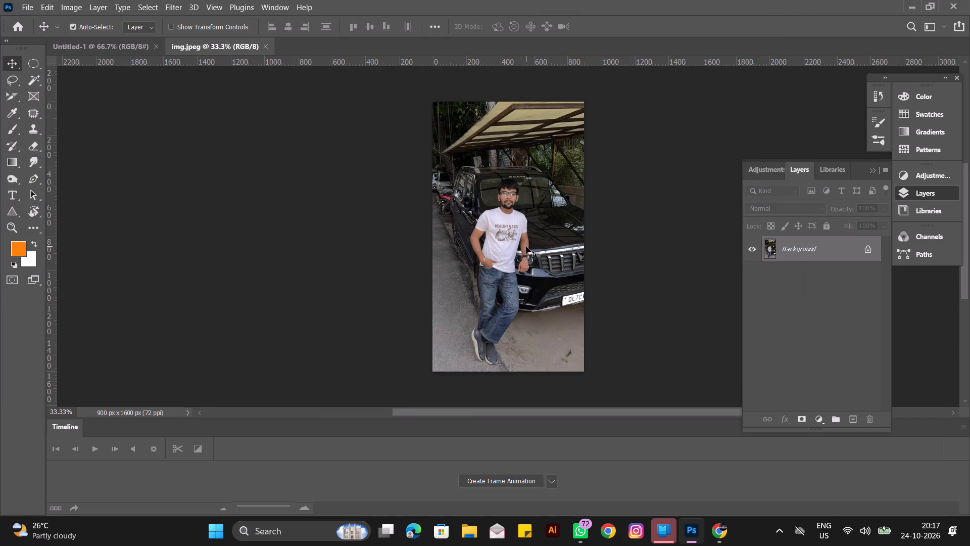
# Examine the man and his surroundings in img.jpeg at 50% zoom.
pyautogui.hotkey('ctrl', '+')
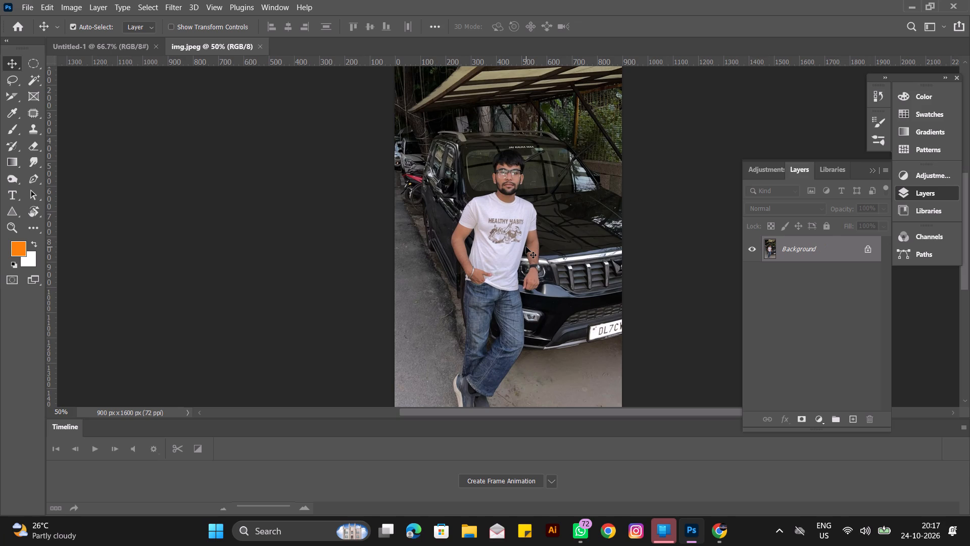
pyautogui.scroll(-7, 520, 245)
pyautogui.scroll(13, 520, 245)
pyautogui.scroll(-3, 520, 245)
pyautogui.scroll(3, 520, 245)
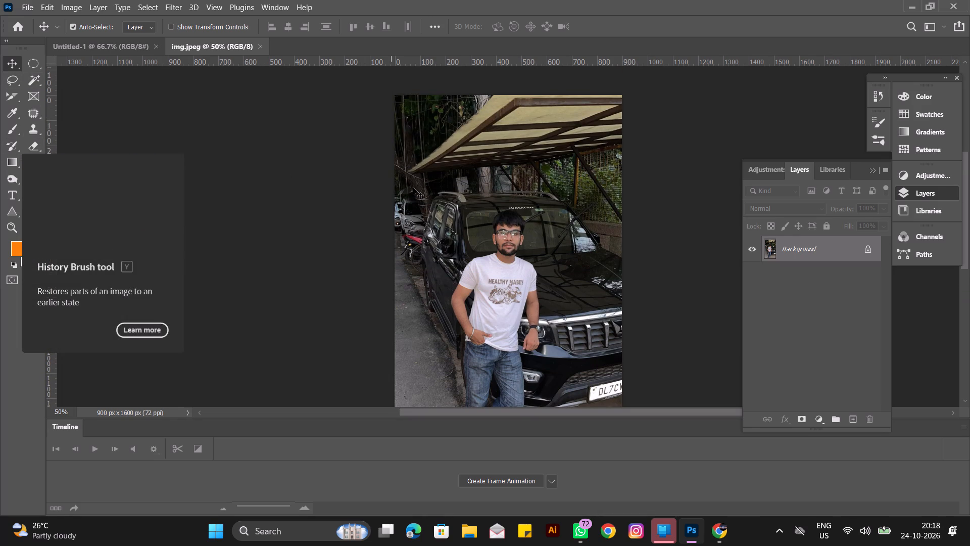
pyautogui.scroll(-3, 489, 214)
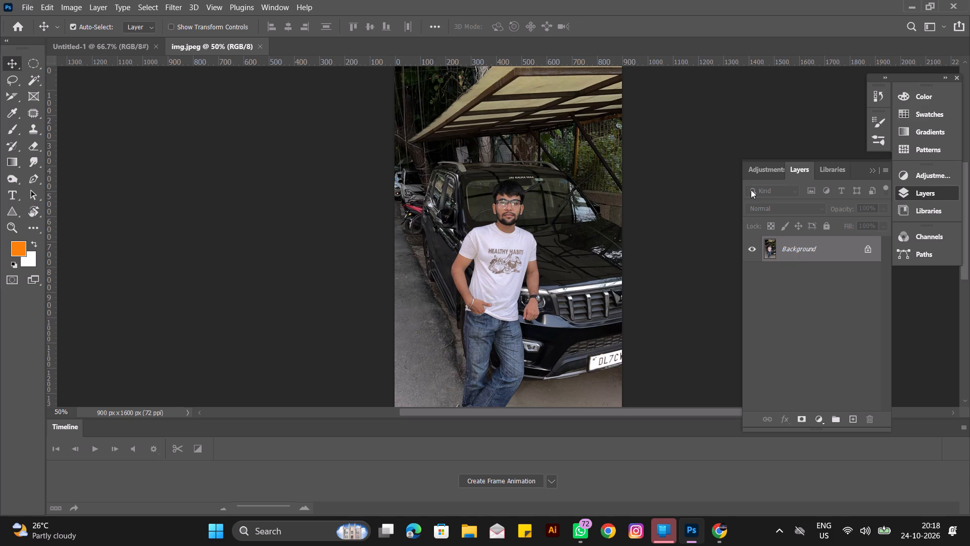
# Try to delete the Background layer of img.jpeg and close the img.jpeg document.
pyautogui.hotkey('ctrl', 'z')
pyautogui.moveTo(811, 254); pyautogui.dragTo(869, 417)
pyautogui.click(259, 42)
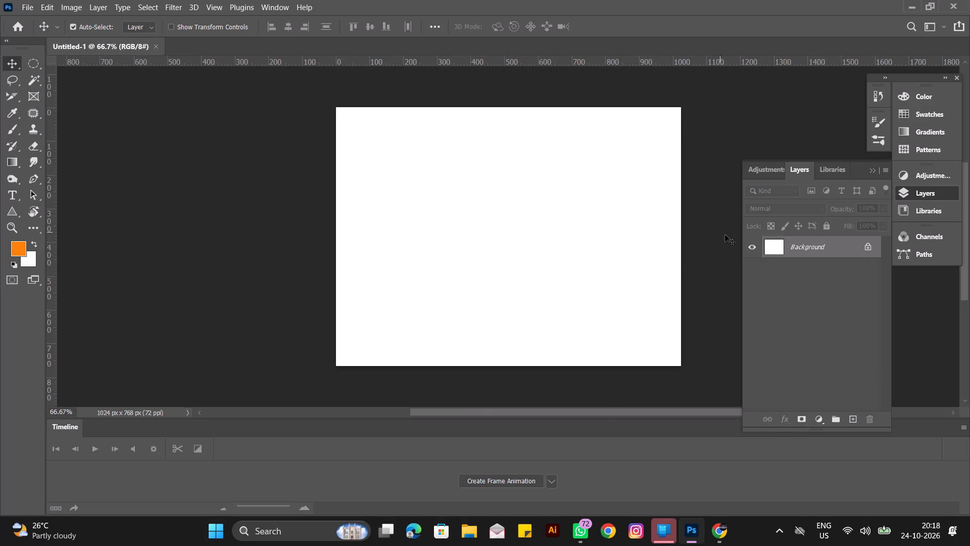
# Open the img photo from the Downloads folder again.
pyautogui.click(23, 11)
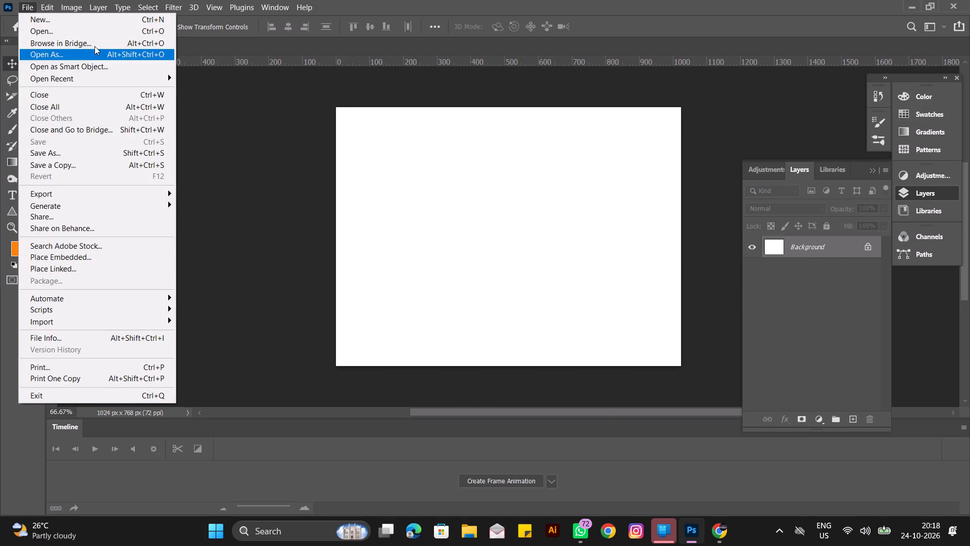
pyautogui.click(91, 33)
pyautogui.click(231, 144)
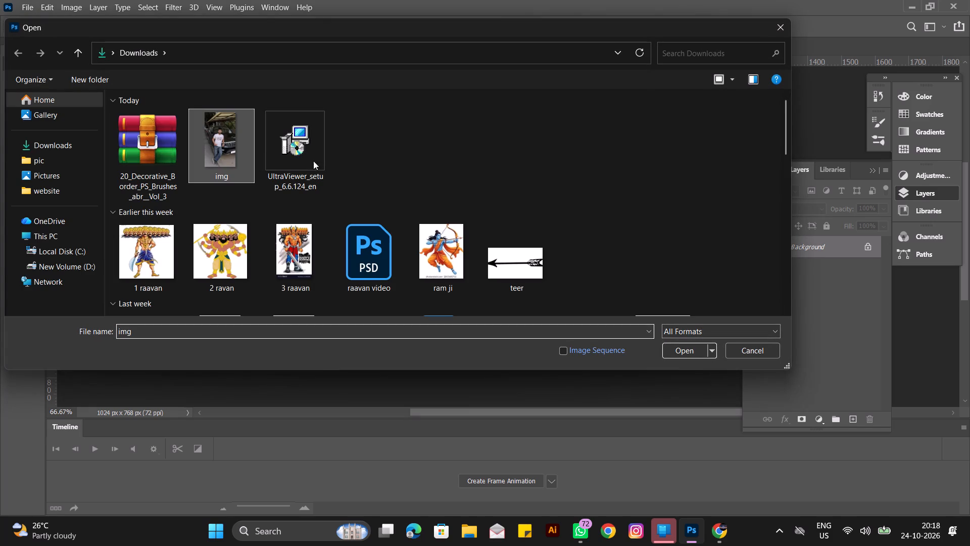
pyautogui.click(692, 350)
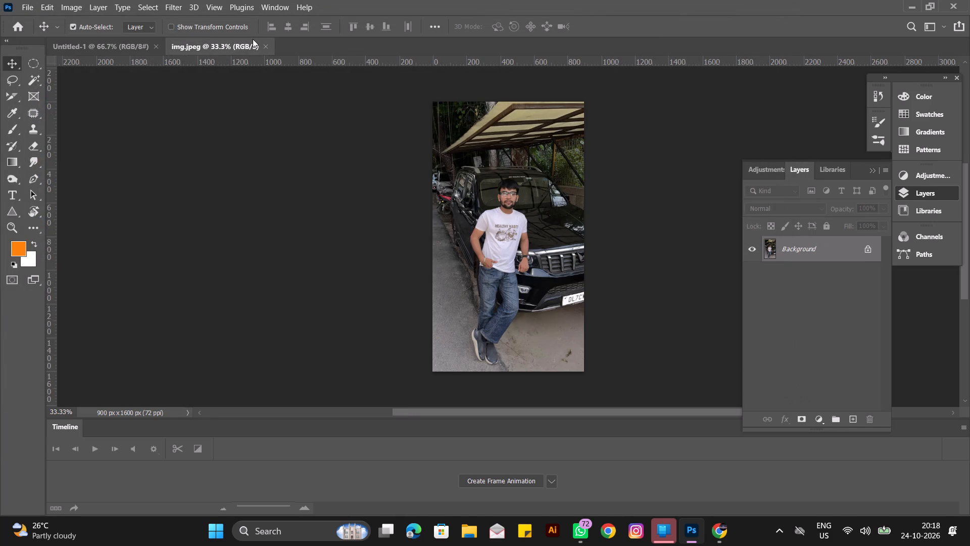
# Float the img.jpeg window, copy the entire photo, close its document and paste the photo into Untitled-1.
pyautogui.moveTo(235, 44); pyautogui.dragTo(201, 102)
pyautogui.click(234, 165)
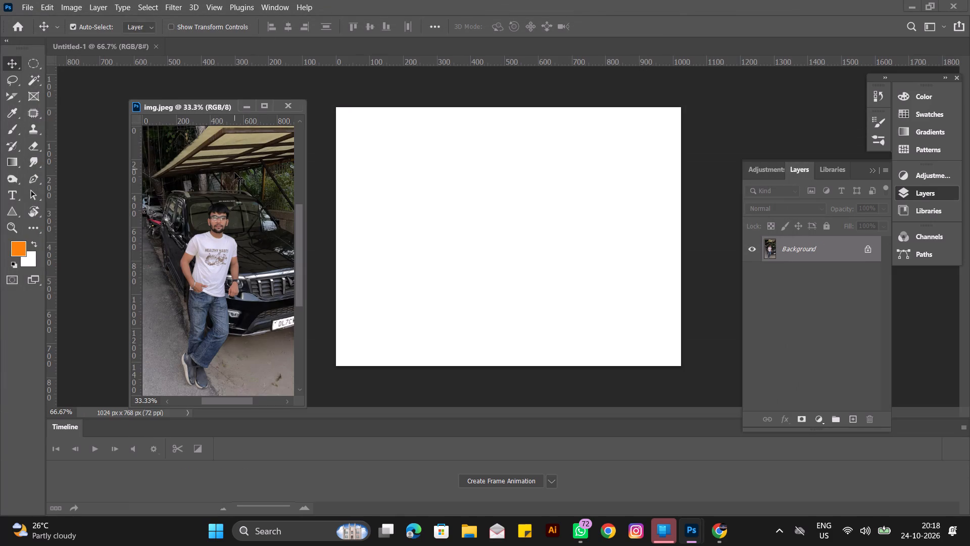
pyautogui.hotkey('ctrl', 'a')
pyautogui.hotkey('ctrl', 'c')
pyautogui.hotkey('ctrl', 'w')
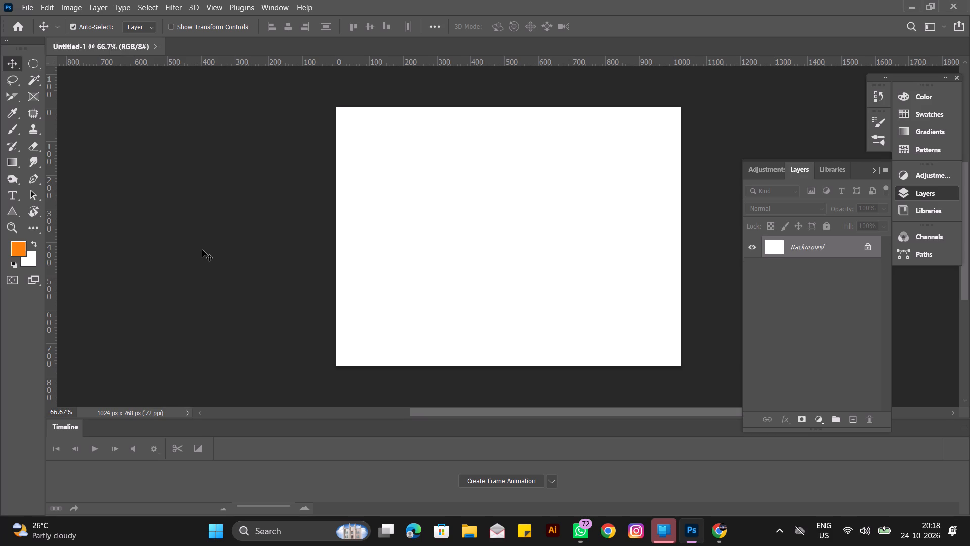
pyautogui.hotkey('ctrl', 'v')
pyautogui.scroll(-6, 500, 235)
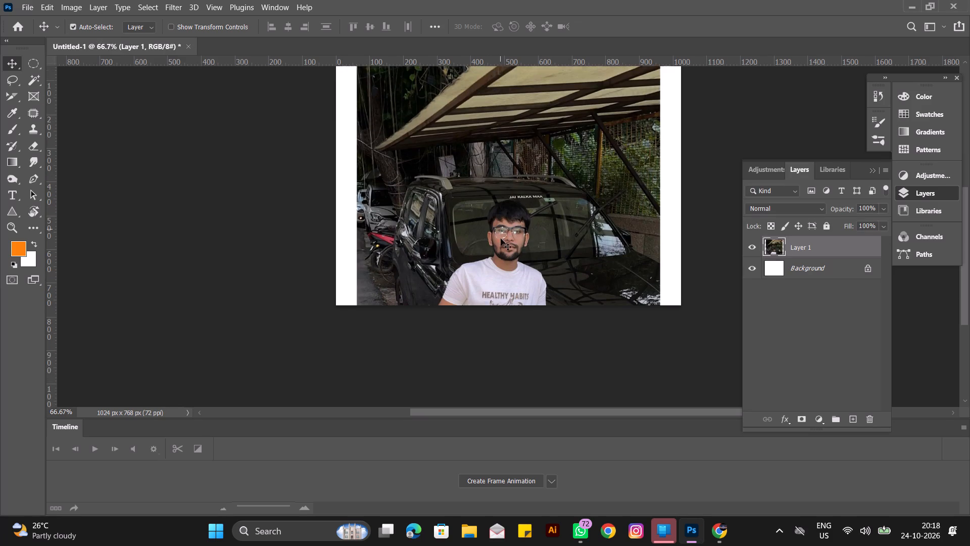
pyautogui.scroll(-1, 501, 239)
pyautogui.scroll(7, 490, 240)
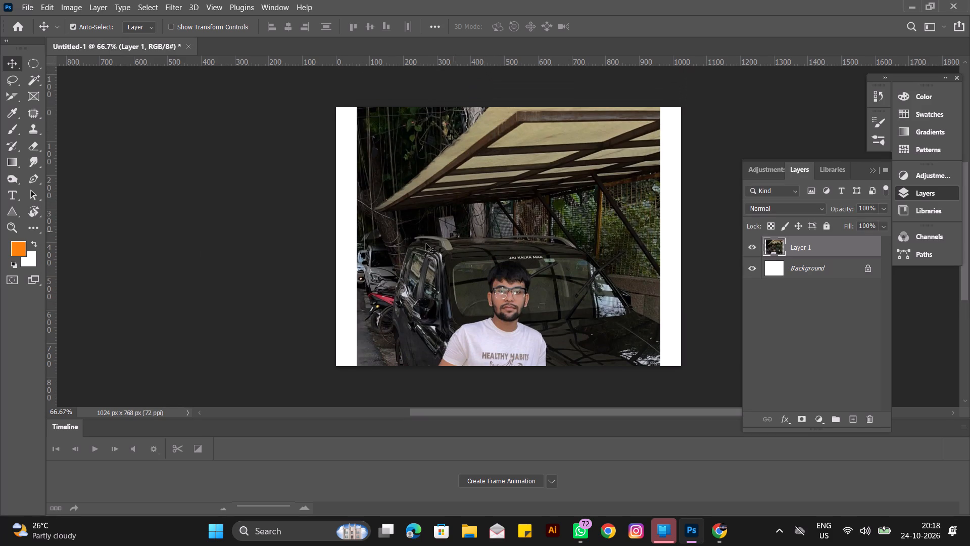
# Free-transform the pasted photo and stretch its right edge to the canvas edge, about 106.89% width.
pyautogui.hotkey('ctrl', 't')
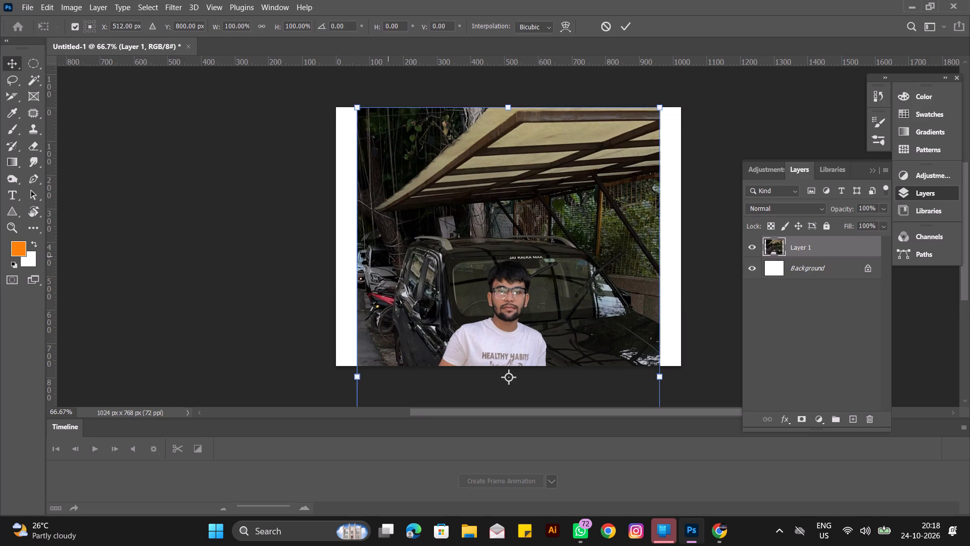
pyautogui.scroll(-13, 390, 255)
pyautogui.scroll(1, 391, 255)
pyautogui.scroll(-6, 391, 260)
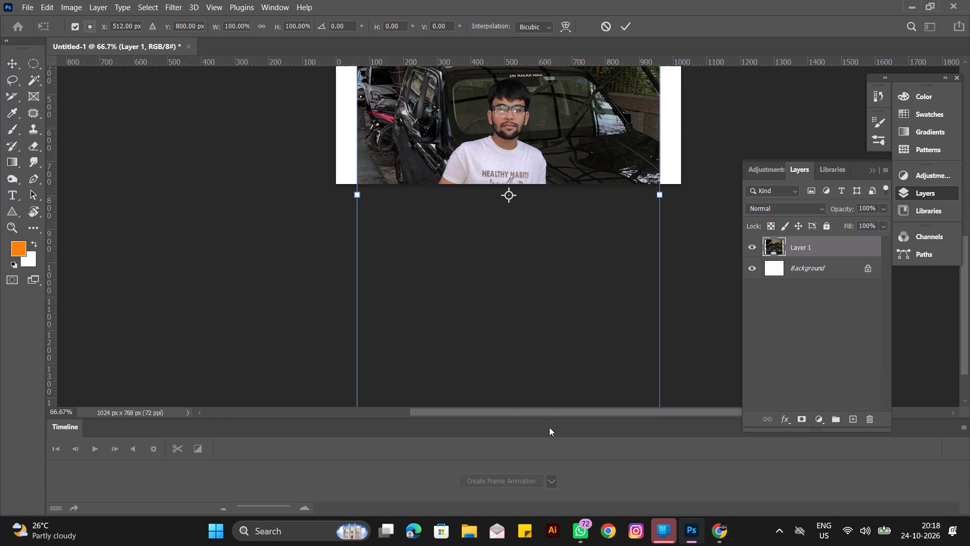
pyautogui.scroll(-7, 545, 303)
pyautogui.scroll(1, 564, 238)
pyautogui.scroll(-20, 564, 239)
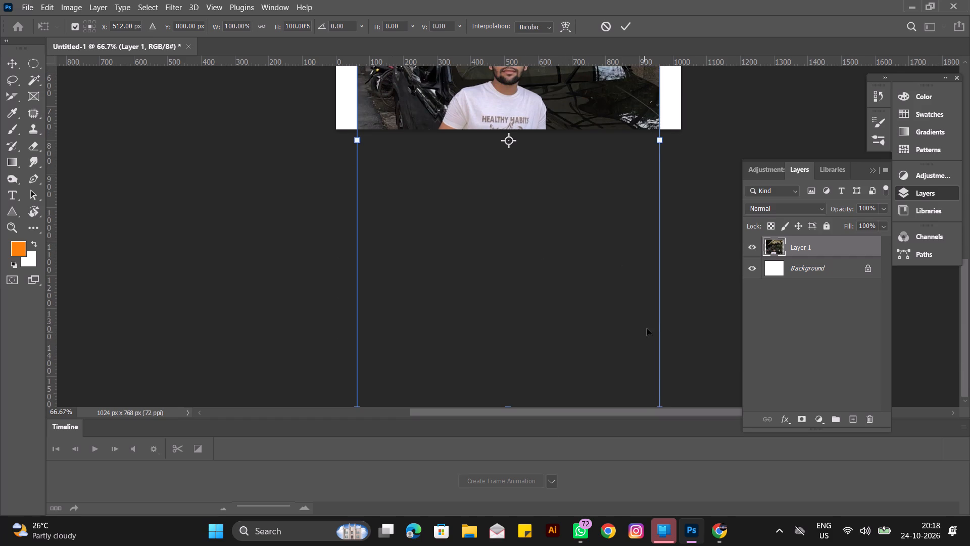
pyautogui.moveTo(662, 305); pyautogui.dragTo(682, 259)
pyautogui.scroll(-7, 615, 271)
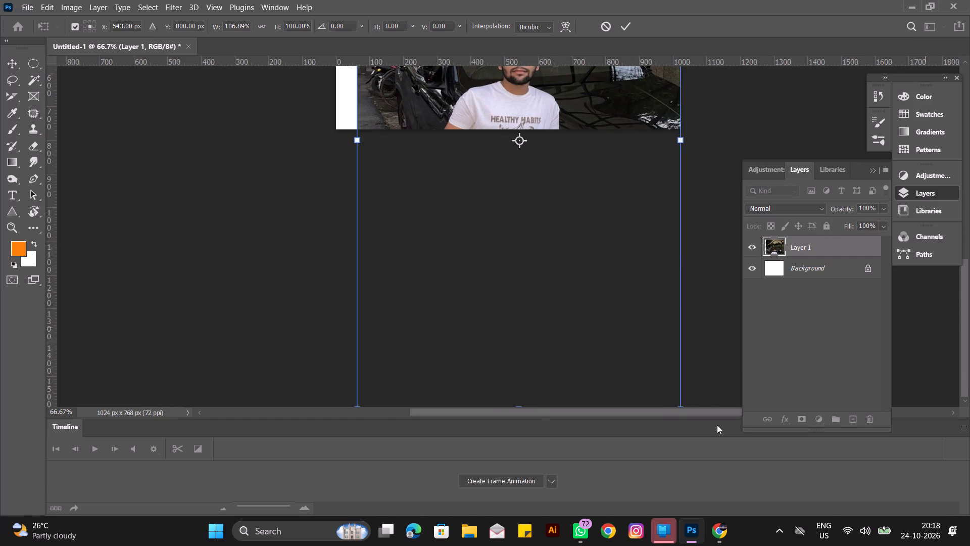
# Hide the Timeline panel to free up workspace below the canvas.
pyautogui.click(276, 6)
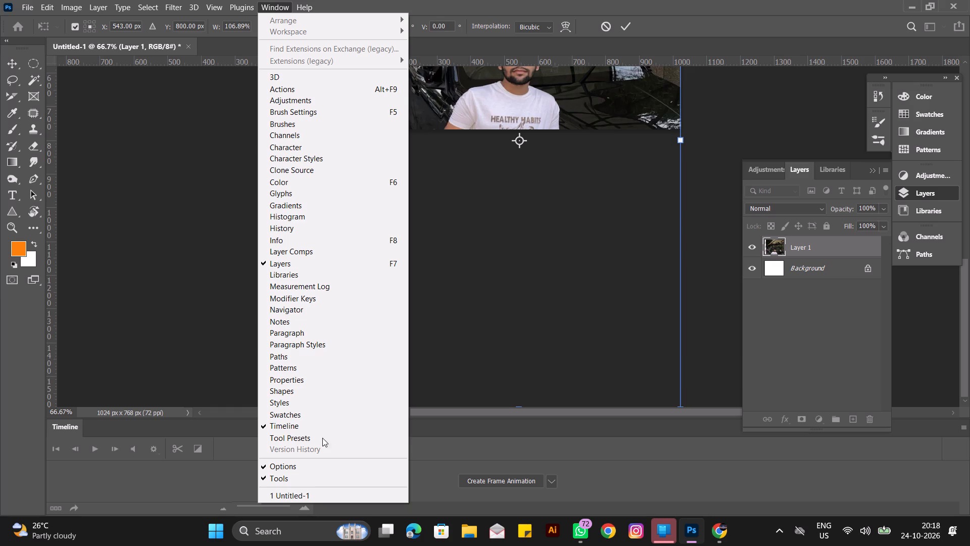
pyautogui.click(301, 422)
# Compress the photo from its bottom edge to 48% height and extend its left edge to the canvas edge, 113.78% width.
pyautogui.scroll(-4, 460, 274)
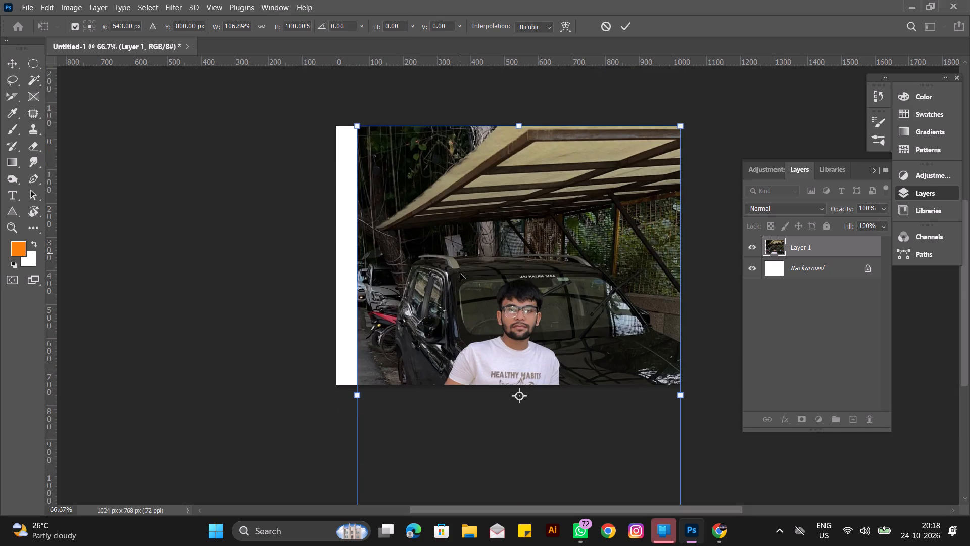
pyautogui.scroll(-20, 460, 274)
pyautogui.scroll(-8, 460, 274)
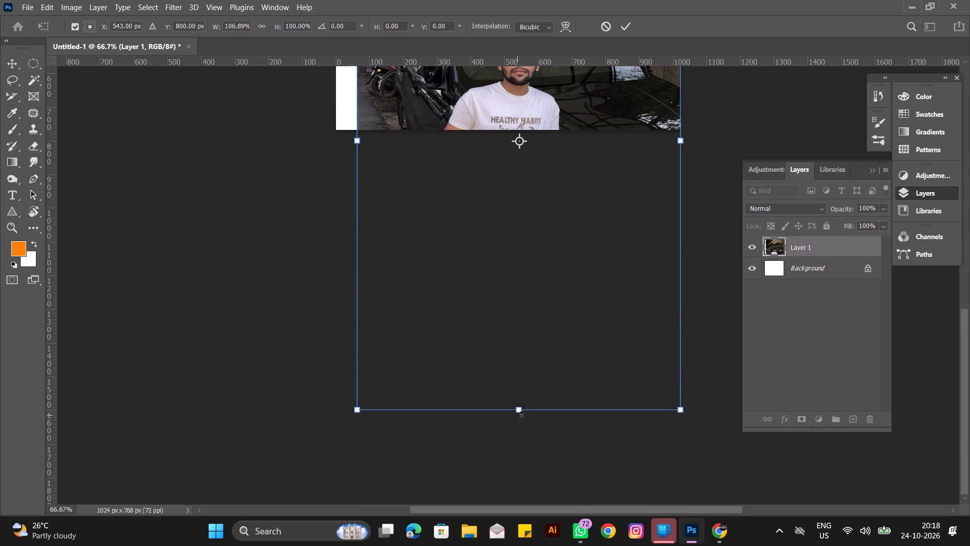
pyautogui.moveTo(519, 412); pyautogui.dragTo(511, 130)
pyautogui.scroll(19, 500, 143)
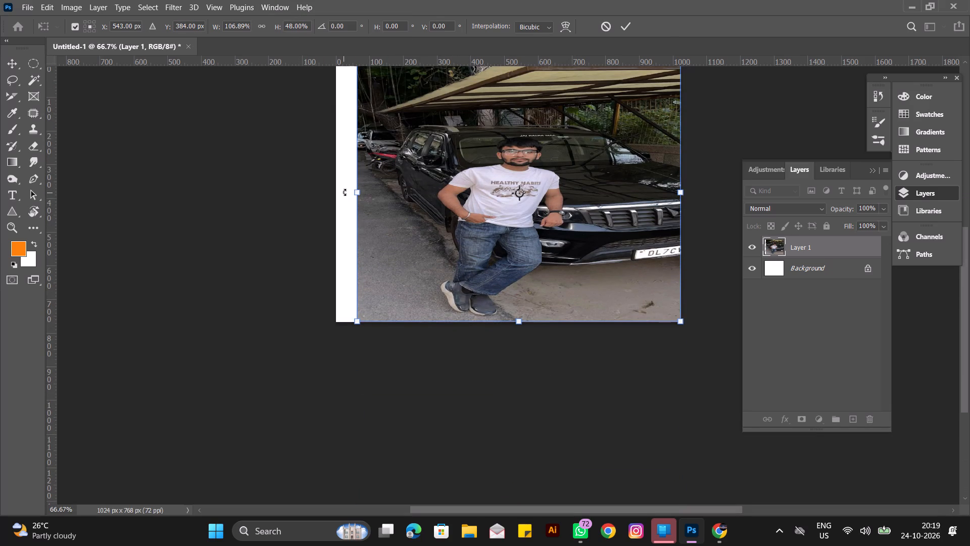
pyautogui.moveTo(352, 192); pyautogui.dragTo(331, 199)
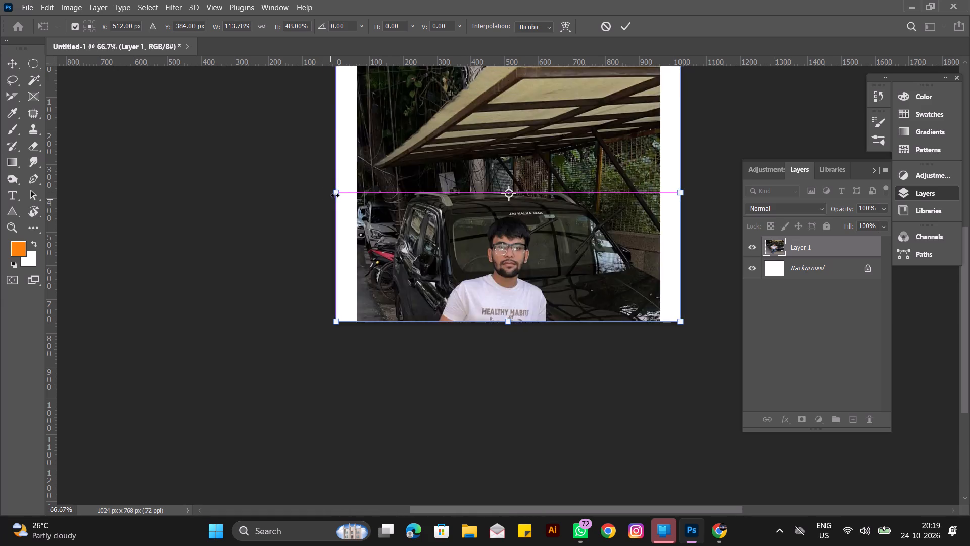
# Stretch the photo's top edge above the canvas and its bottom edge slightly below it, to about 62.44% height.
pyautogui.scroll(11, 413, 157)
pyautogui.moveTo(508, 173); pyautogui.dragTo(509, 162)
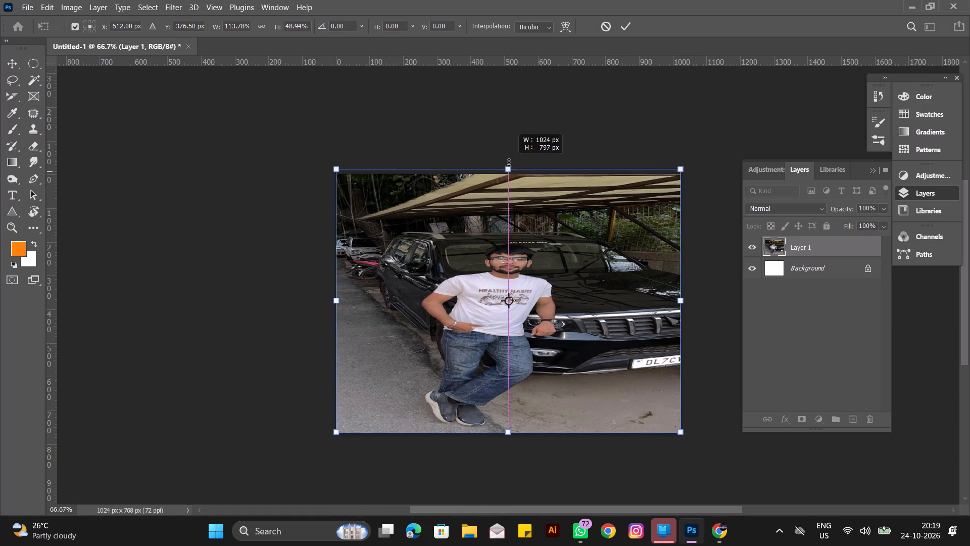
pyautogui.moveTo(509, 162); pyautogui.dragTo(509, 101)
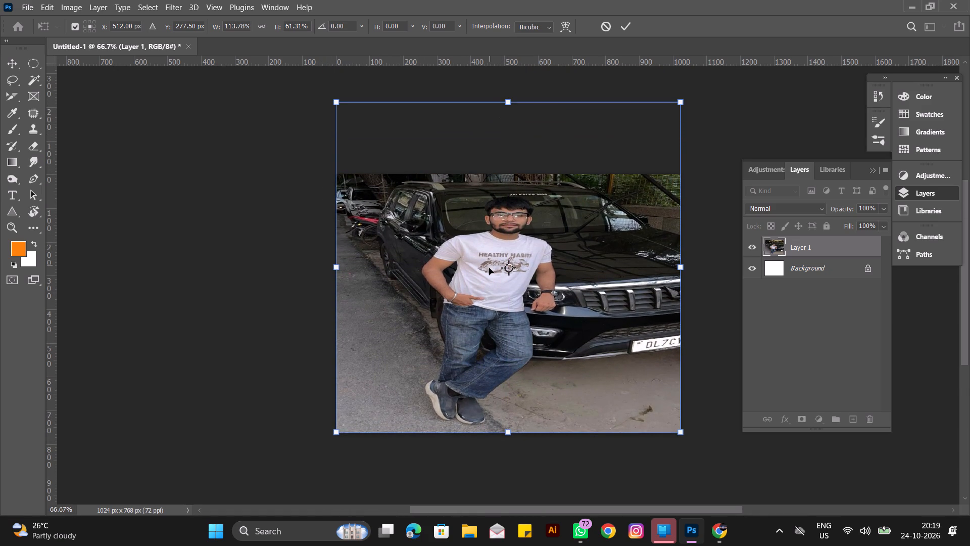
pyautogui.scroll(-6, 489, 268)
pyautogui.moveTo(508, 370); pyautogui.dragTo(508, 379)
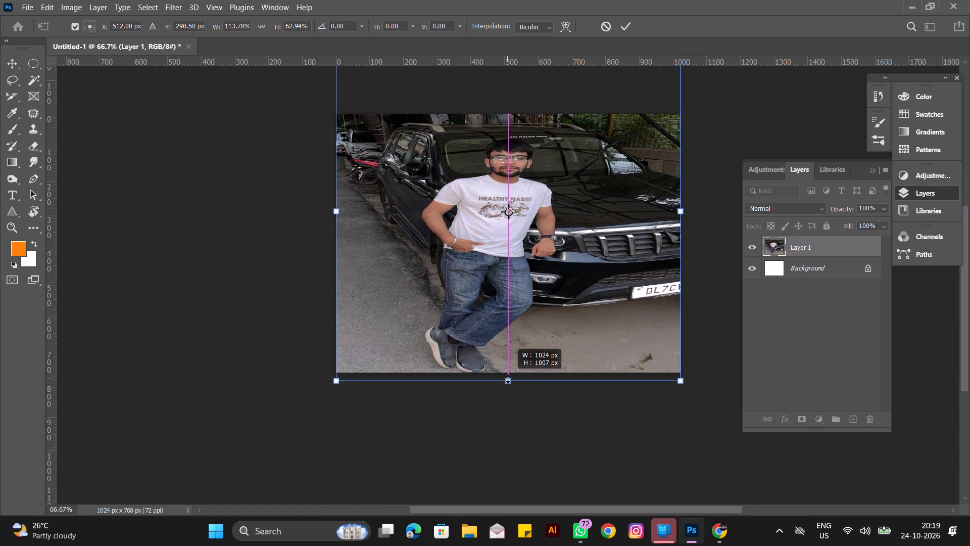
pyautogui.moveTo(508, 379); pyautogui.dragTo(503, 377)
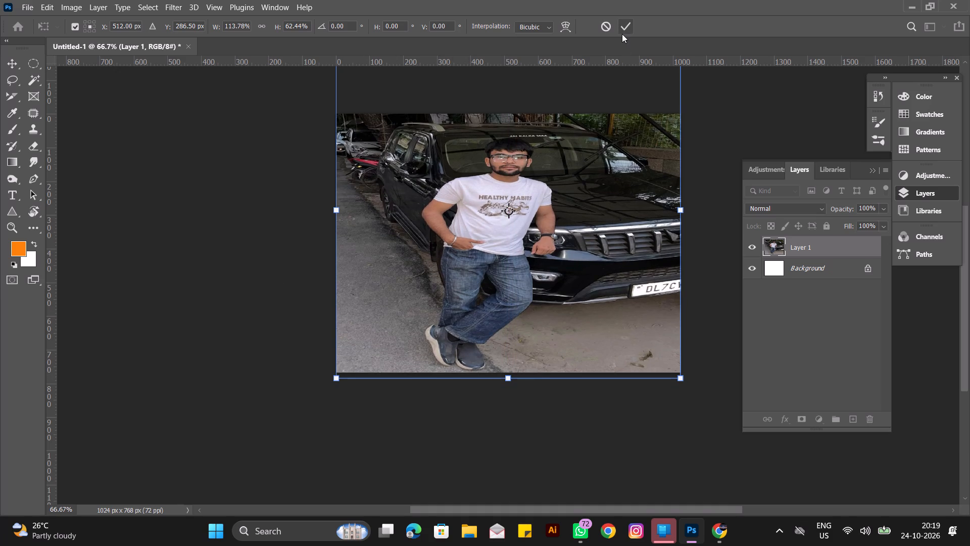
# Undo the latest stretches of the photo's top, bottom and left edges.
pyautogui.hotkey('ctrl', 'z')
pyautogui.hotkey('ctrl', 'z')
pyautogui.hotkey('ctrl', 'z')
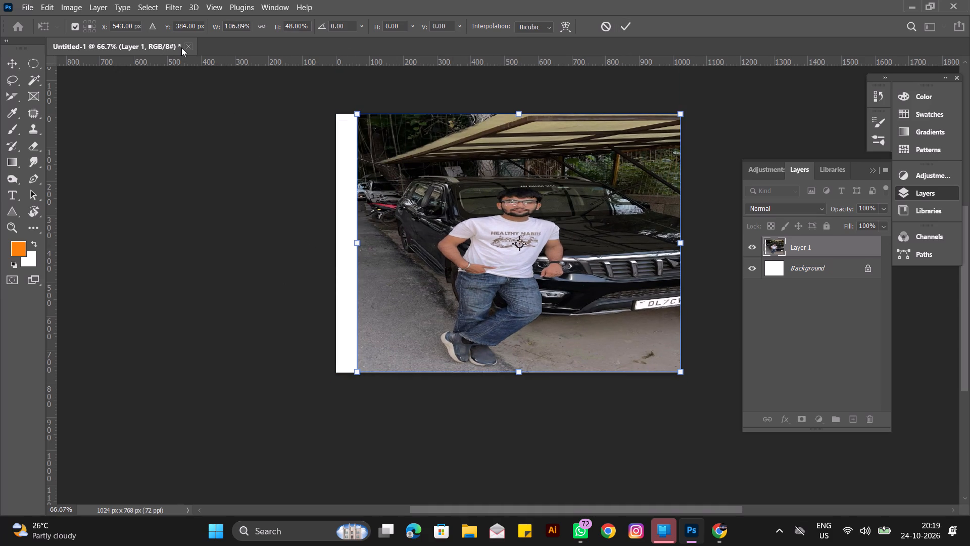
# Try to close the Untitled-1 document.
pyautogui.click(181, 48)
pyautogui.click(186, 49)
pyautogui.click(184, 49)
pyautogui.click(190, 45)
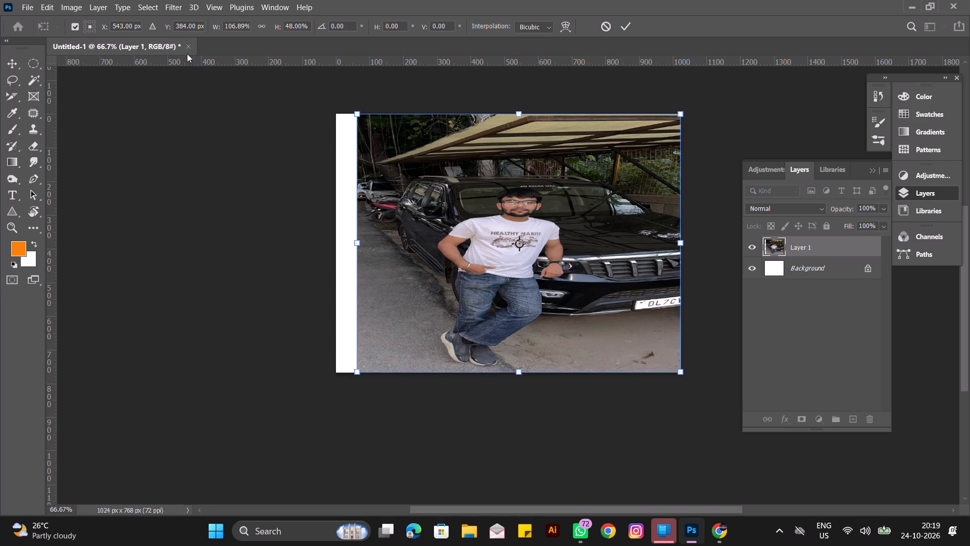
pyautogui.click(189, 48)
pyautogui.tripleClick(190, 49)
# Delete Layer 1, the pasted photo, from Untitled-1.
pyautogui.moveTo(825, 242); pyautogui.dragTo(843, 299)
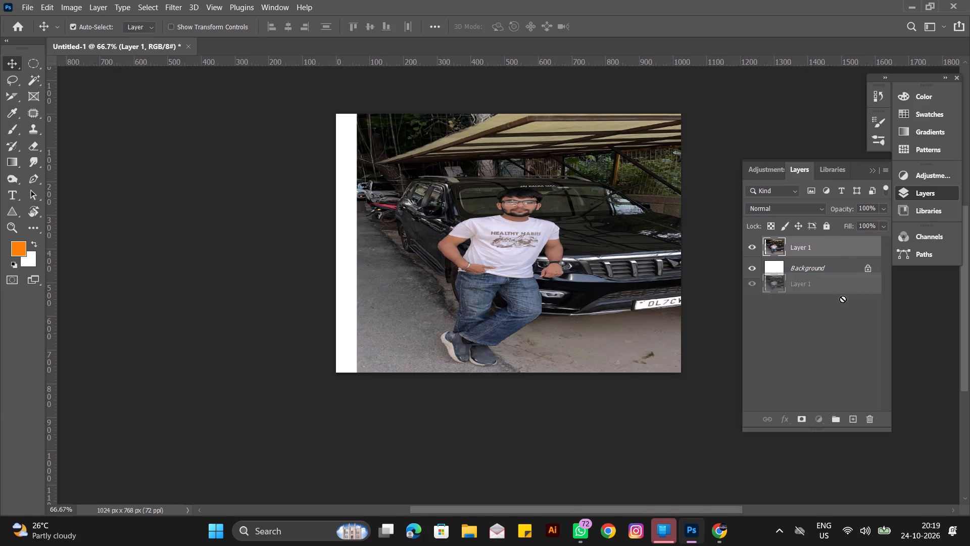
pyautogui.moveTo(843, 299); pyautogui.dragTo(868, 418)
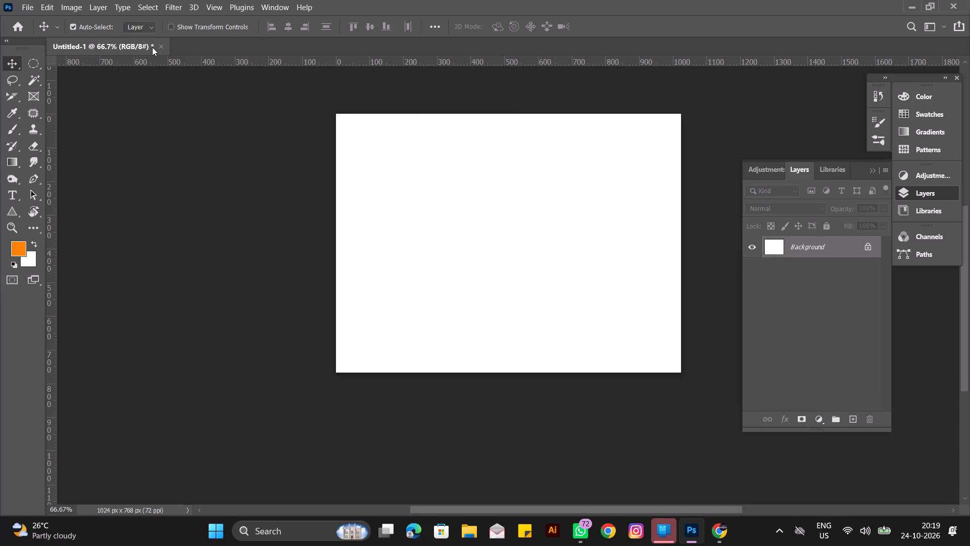
# Open the Mountain Profile in the Clouds image from the Downloads folder.
pyautogui.click(19, 7)
pyautogui.click(35, 37)
pyautogui.scroll(-4, 372, 222)
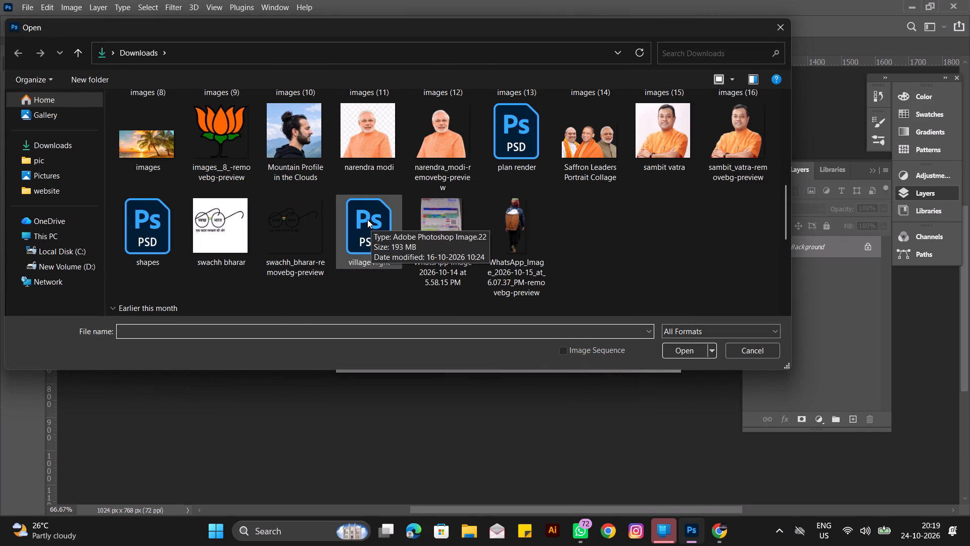
pyautogui.click(286, 147)
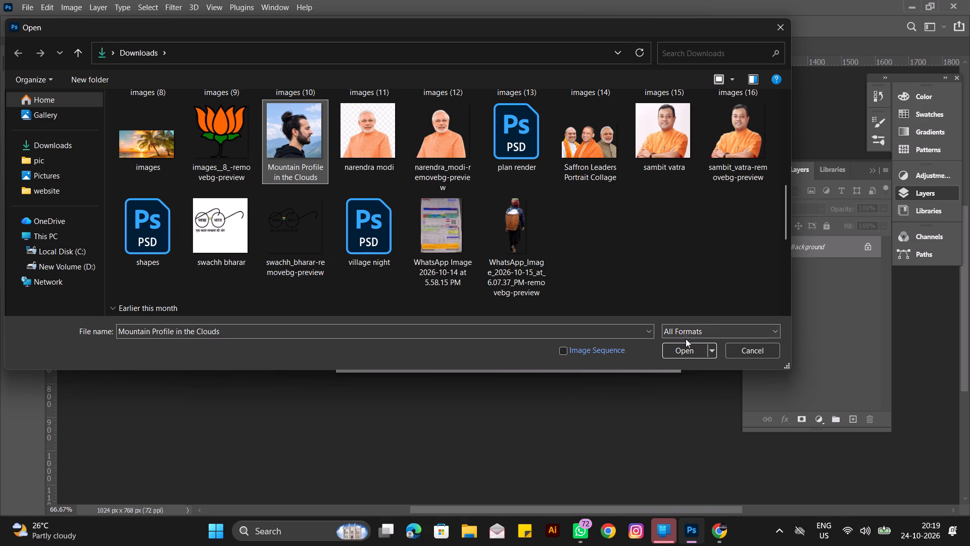
pyautogui.click(686, 348)
pyautogui.scroll(-5, 412, 284)
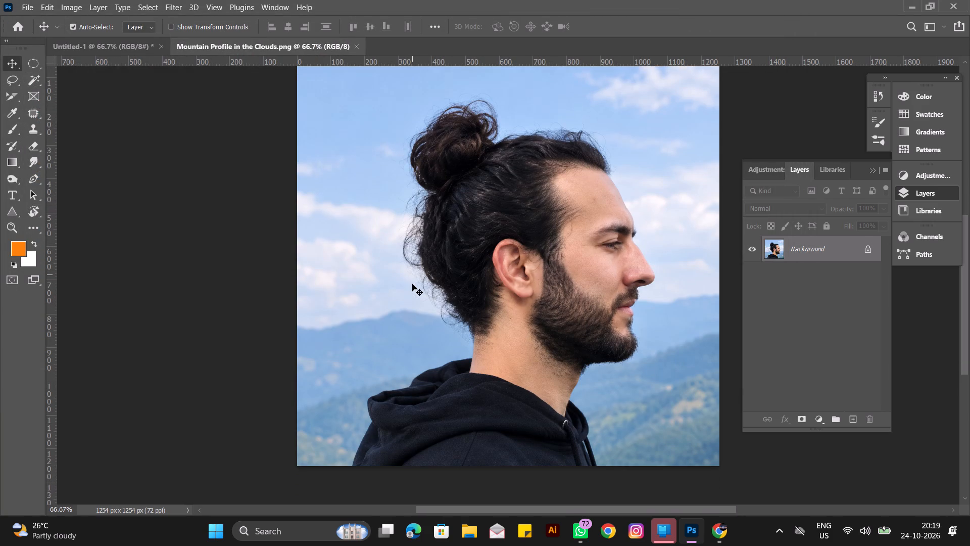
pyautogui.scroll(3, 412, 284)
# Copy the whole Mountain Profile in the Clouds image, close its document, and paste the image into Untitled-1.
pyautogui.moveTo(284, 39); pyautogui.dragTo(224, 137)
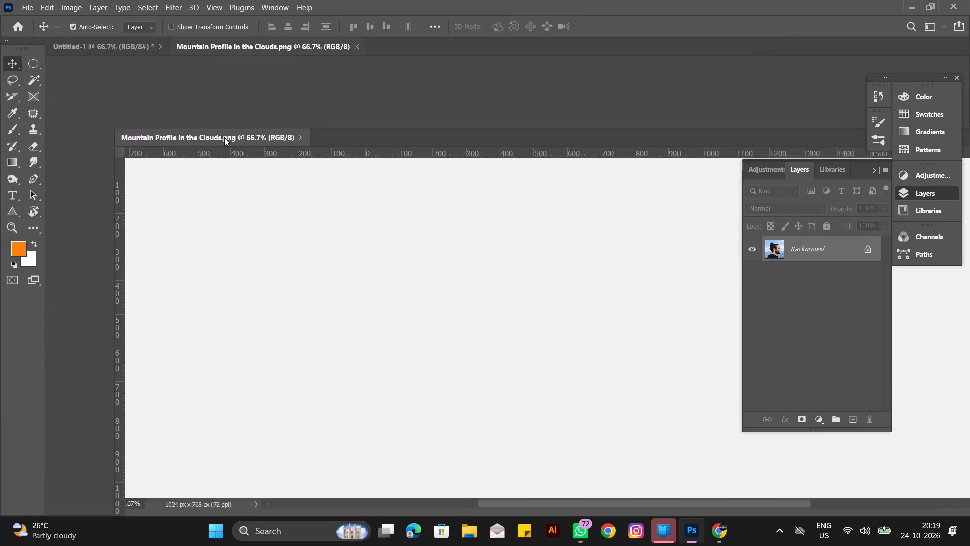
pyautogui.moveTo(224, 137); pyautogui.dragTo(211, 154)
pyautogui.click(244, 236)
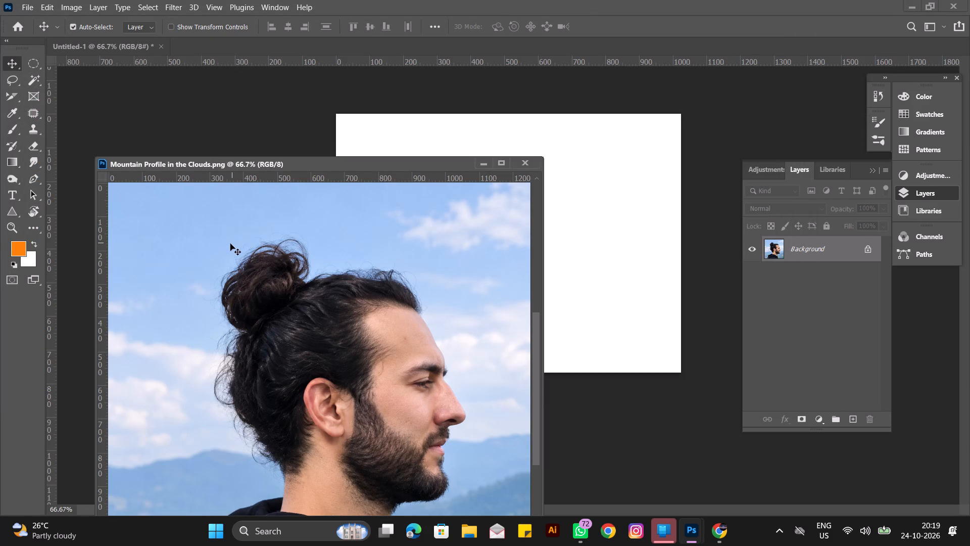
pyautogui.hotkey('ctrl', 'a')
pyautogui.hotkey('ctrl', 'c')
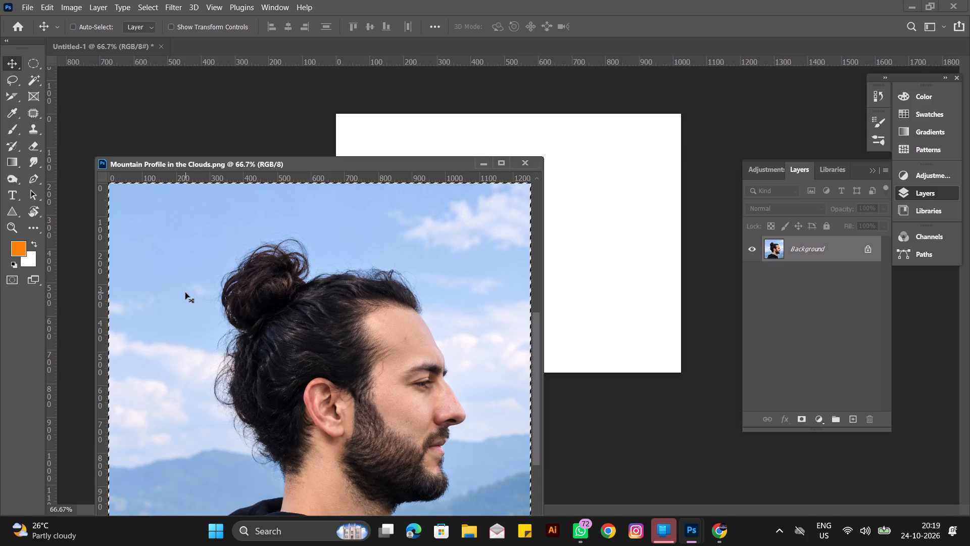
pyautogui.hotkey('ctrl', 'w')
pyautogui.hotkey('ctrl', 'v')
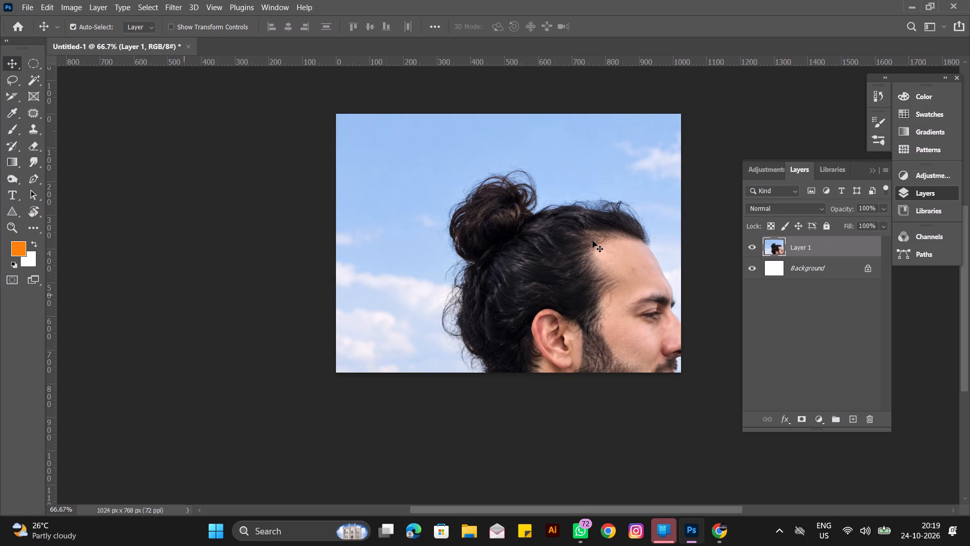
# Free-transform the pasted portrait on Layer 1, reducing its height to about 96.17% from the bottom edge.
pyautogui.scroll(-6, 593, 241)
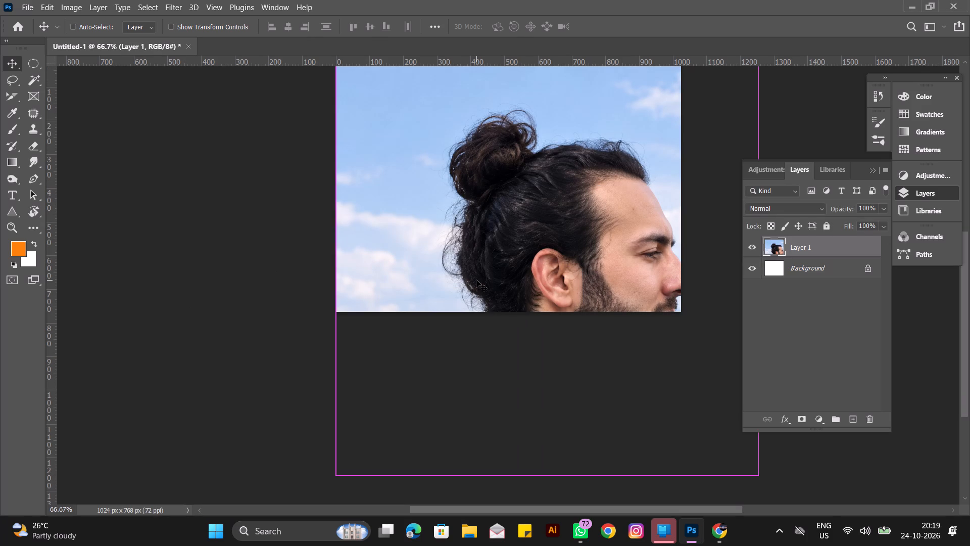
pyautogui.hotkey('ctrl', 't')
pyautogui.scroll(-4, 565, 263)
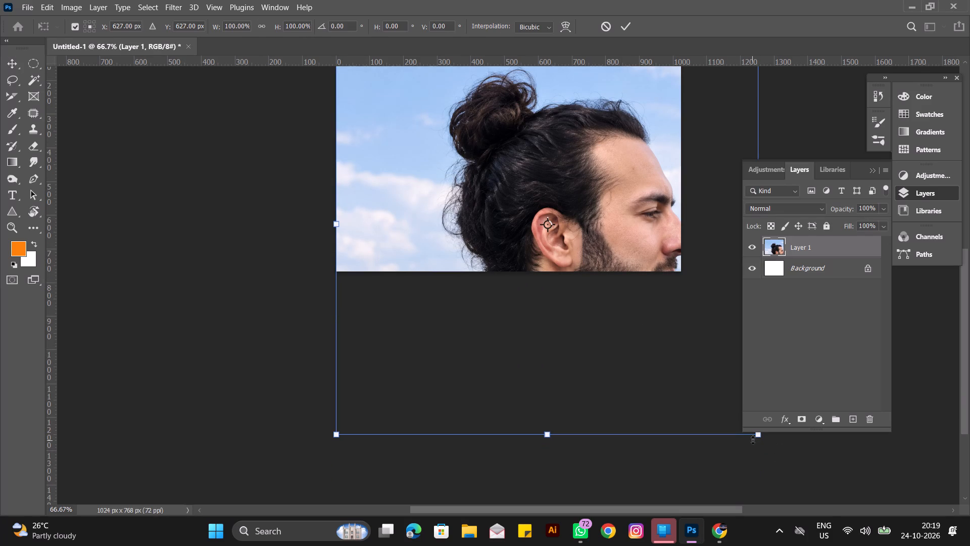
pyautogui.moveTo(753, 440); pyautogui.dragTo(680, 424)
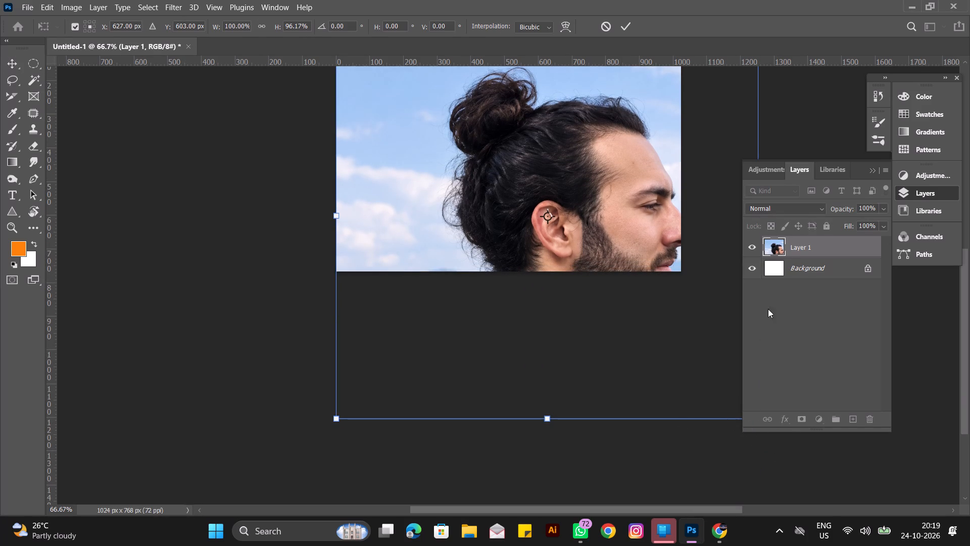
# Dock the Layers panel group together with Channels and Paths, and reopen the Layers panel.
pyautogui.moveTo(823, 162); pyautogui.dragTo(822, 172)
pyautogui.click(793, 173)
pyautogui.moveTo(855, 163); pyautogui.dragTo(926, 239)
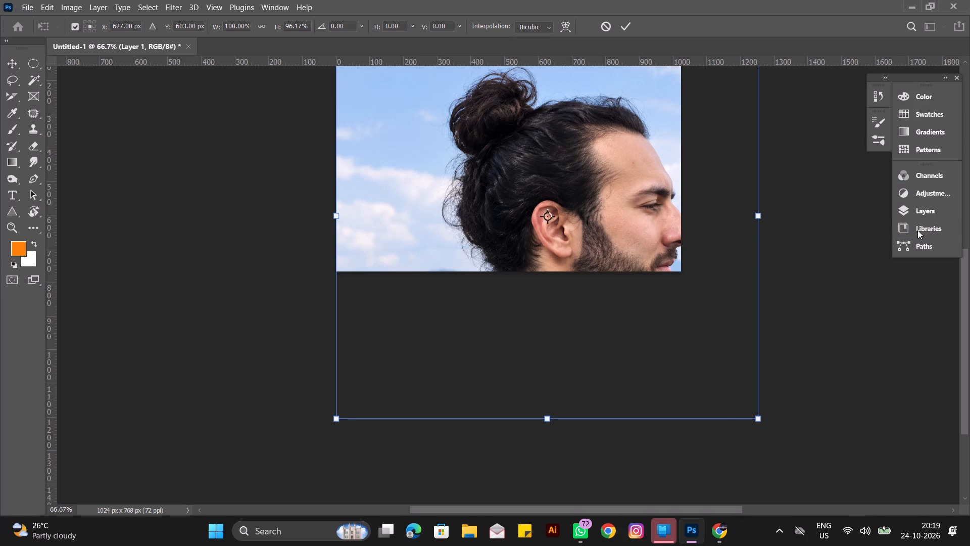
pyautogui.click(918, 212)
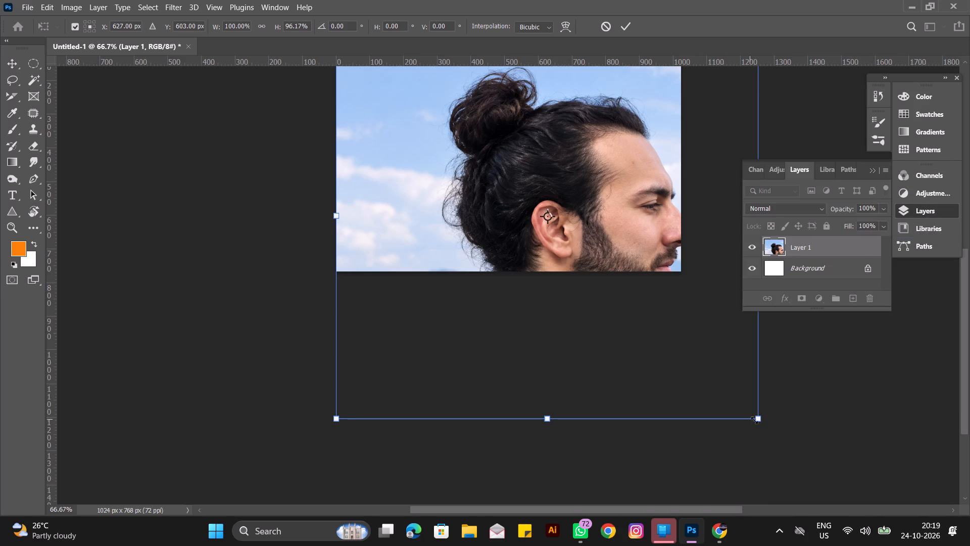
# Scale the portrait to about 81.66% width and 61.24% height so it fills the canvas, and apply the transform.
pyautogui.moveTo(757, 420); pyautogui.dragTo(676, 272)
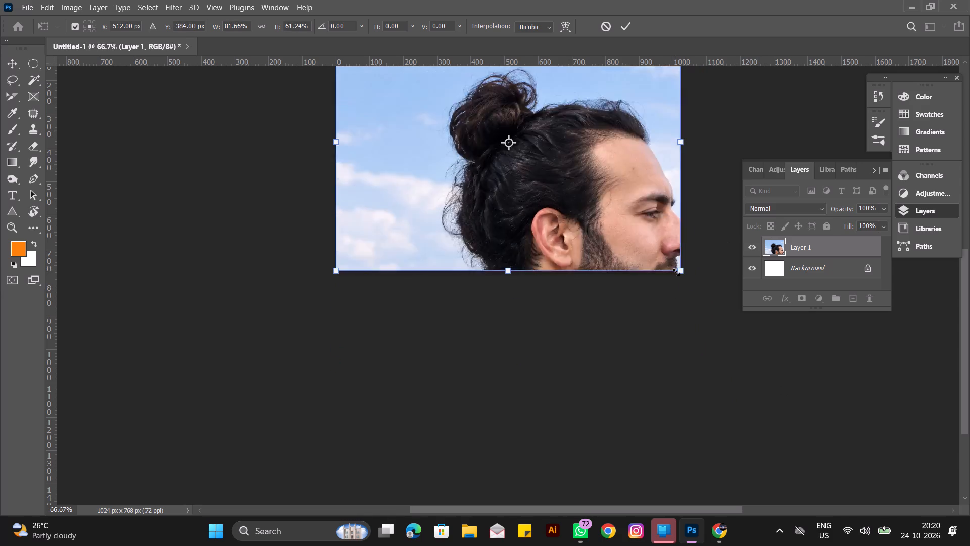
pyautogui.click(228, 195)
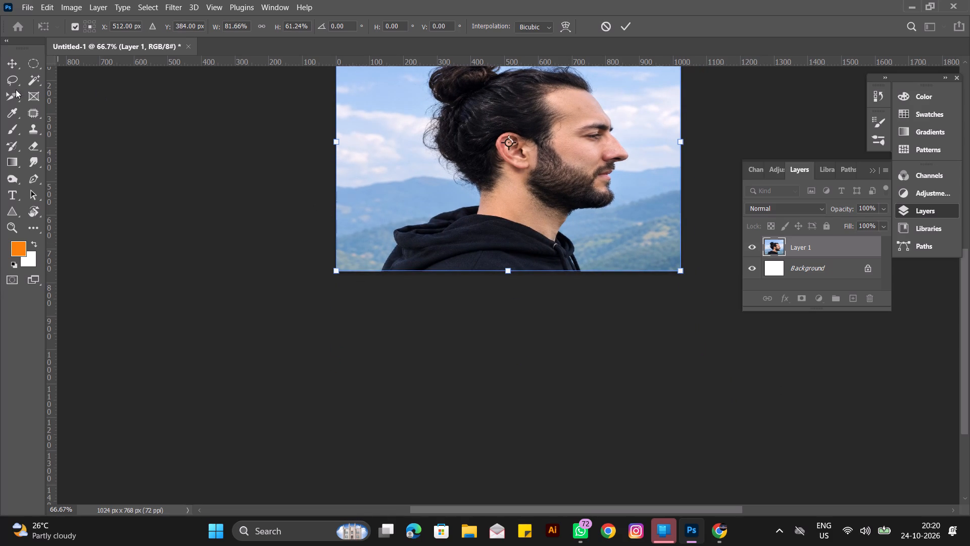
pyautogui.click(11, 67)
pyautogui.scroll(4, 305, 229)
pyautogui.scroll(-1, 415, 251)
pyautogui.scroll(4, 424, 245)
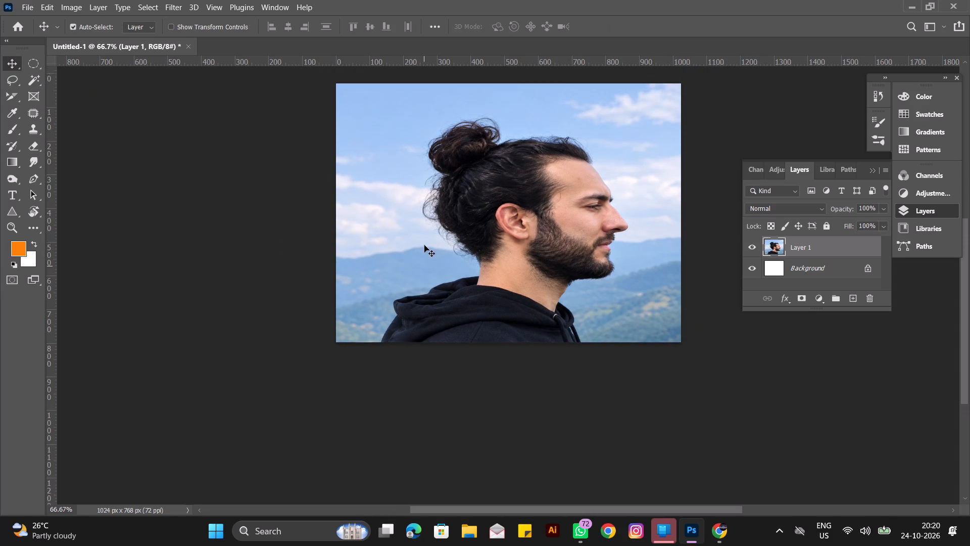
pyautogui.scroll(1, 424, 245)
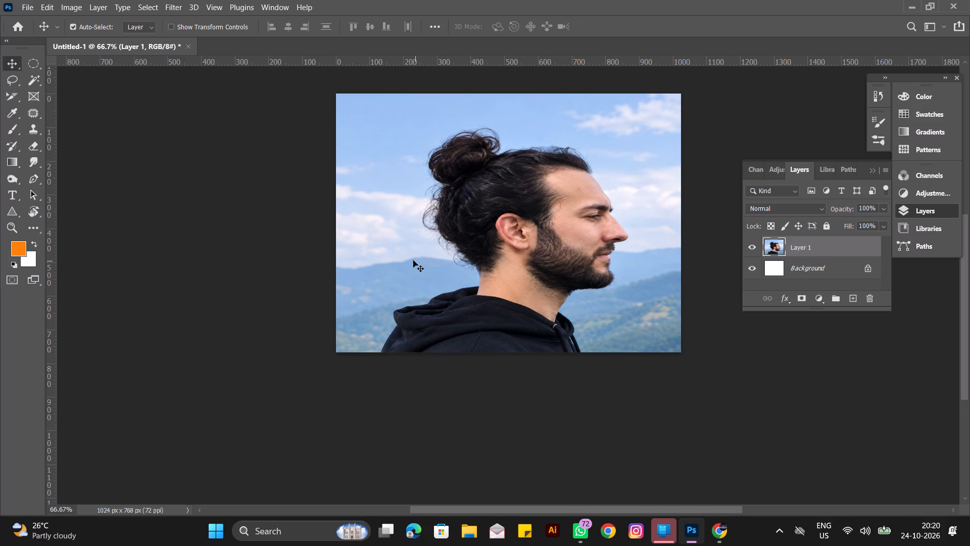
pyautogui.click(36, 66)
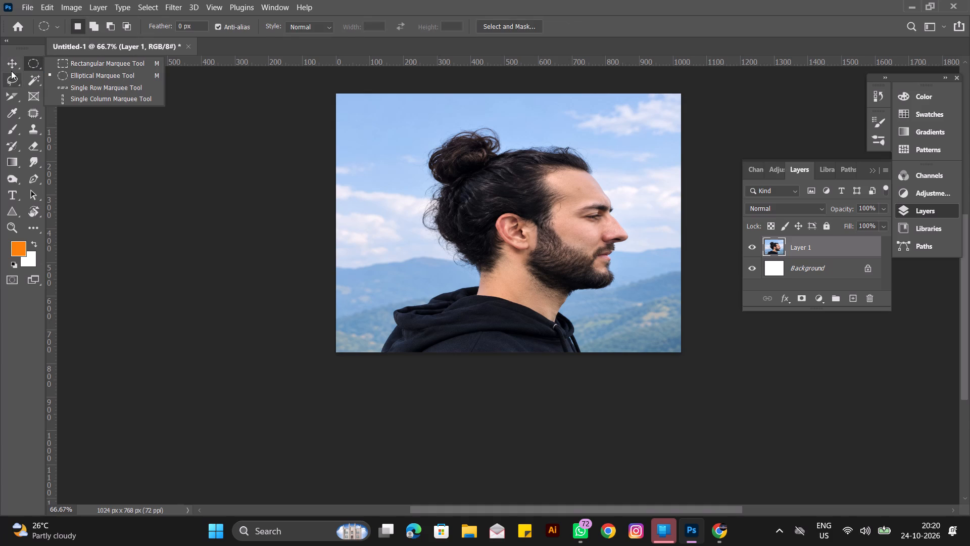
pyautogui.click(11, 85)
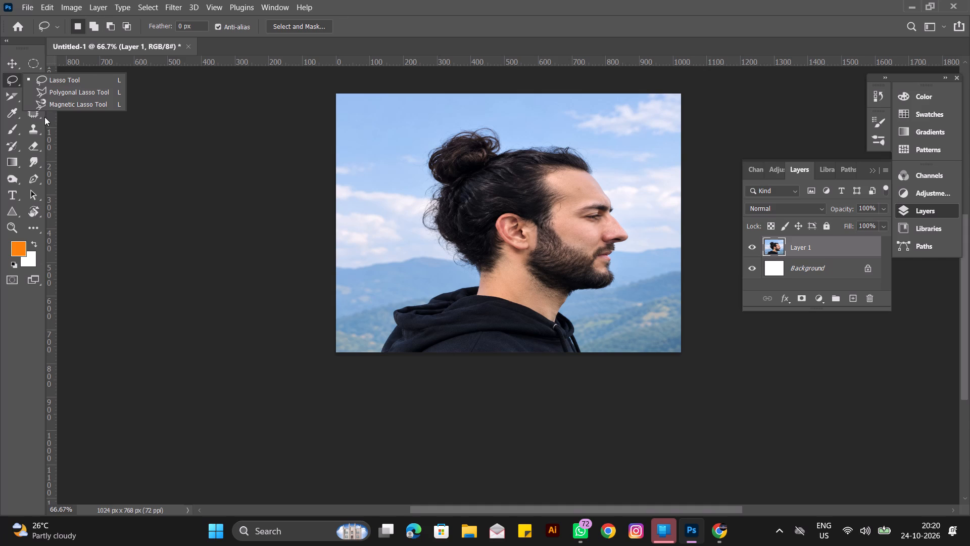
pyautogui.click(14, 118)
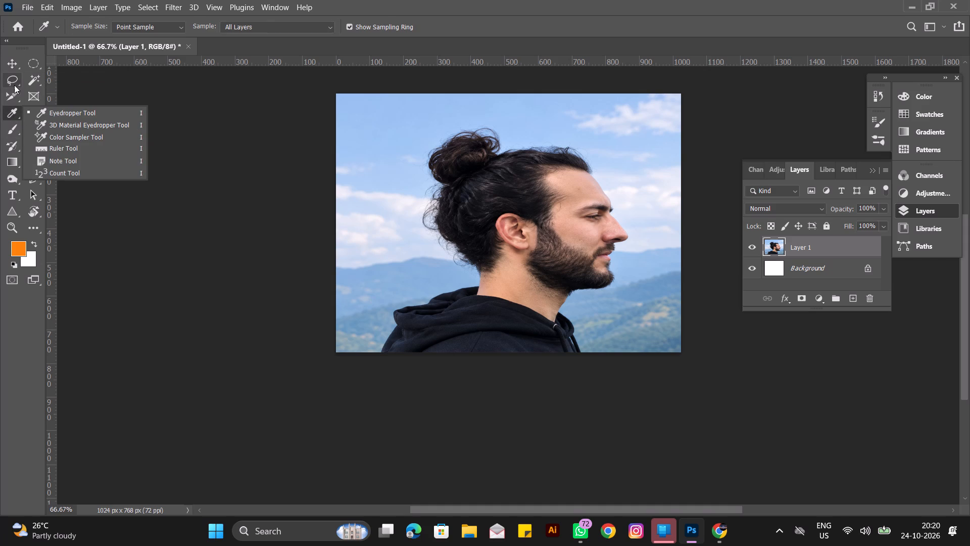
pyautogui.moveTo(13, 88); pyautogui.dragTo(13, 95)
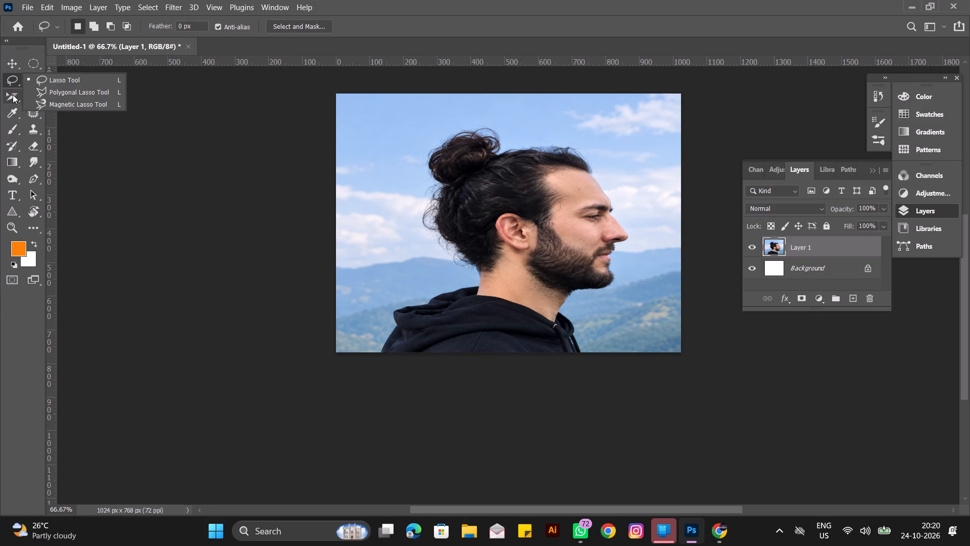
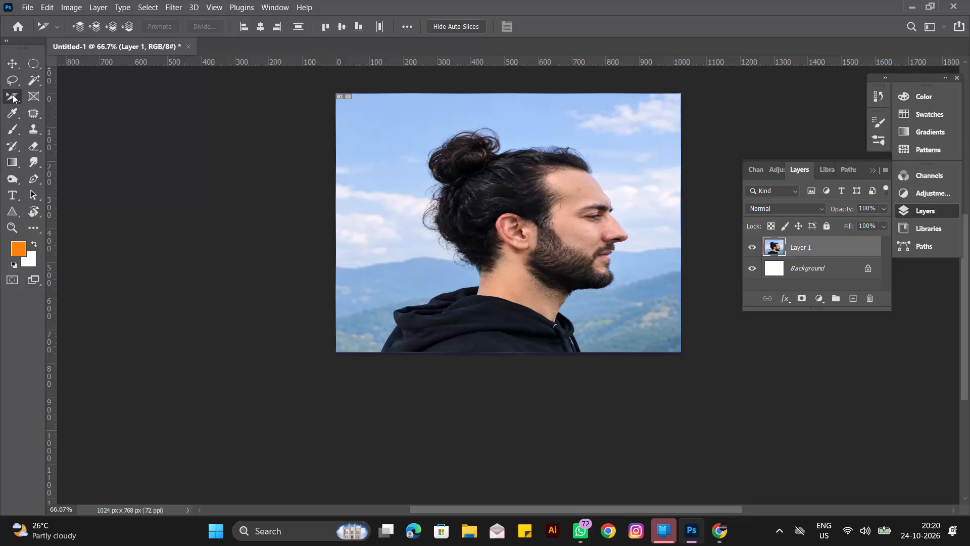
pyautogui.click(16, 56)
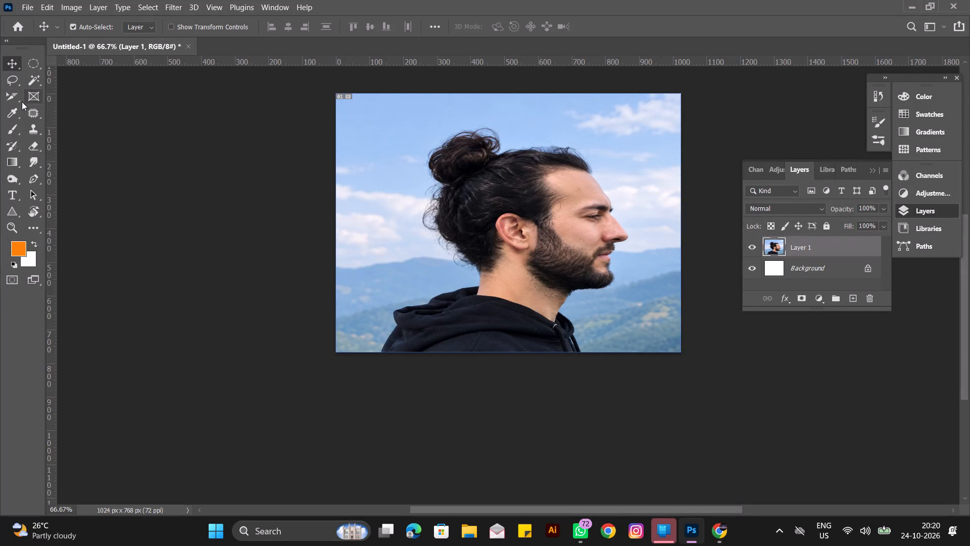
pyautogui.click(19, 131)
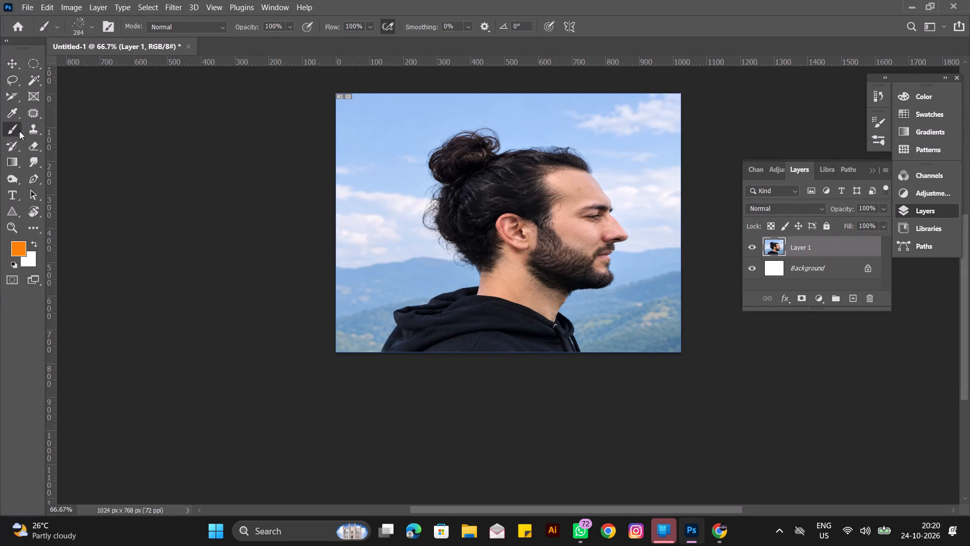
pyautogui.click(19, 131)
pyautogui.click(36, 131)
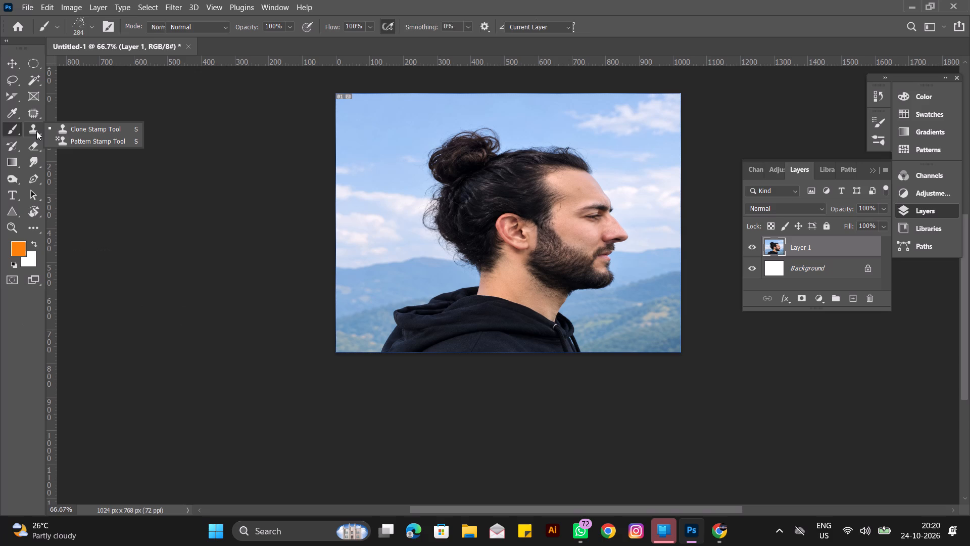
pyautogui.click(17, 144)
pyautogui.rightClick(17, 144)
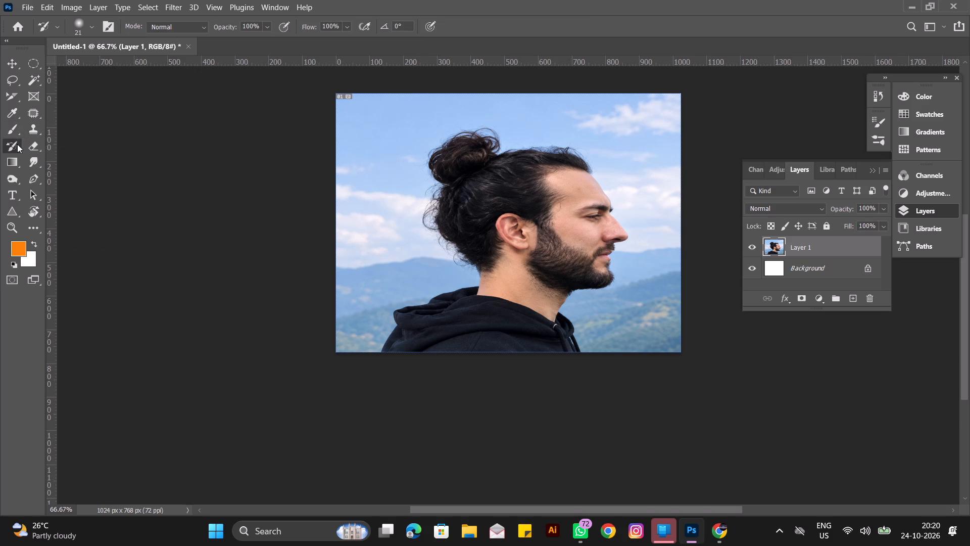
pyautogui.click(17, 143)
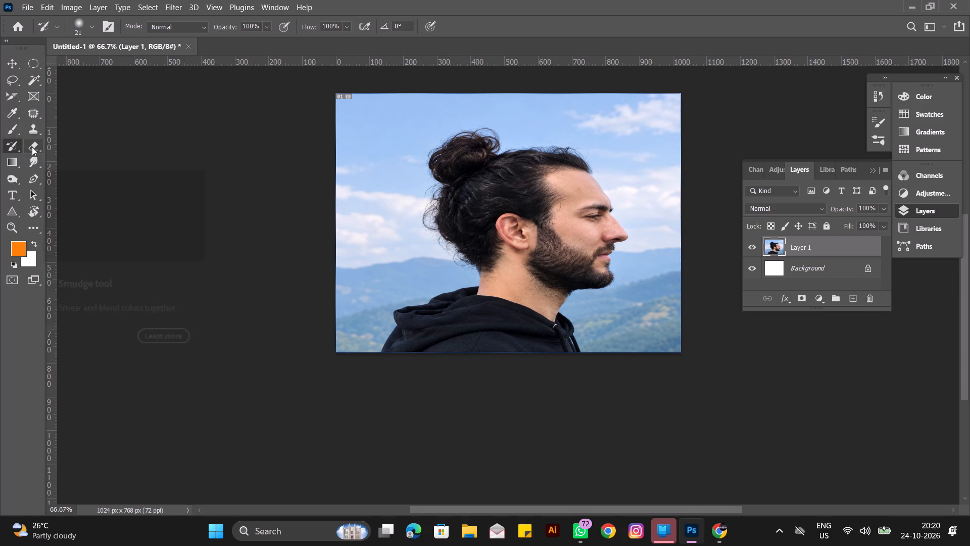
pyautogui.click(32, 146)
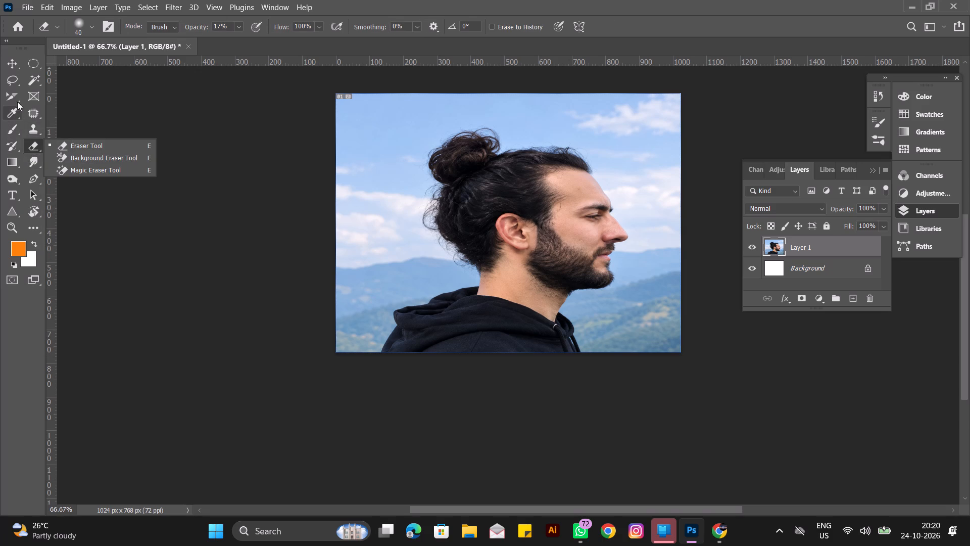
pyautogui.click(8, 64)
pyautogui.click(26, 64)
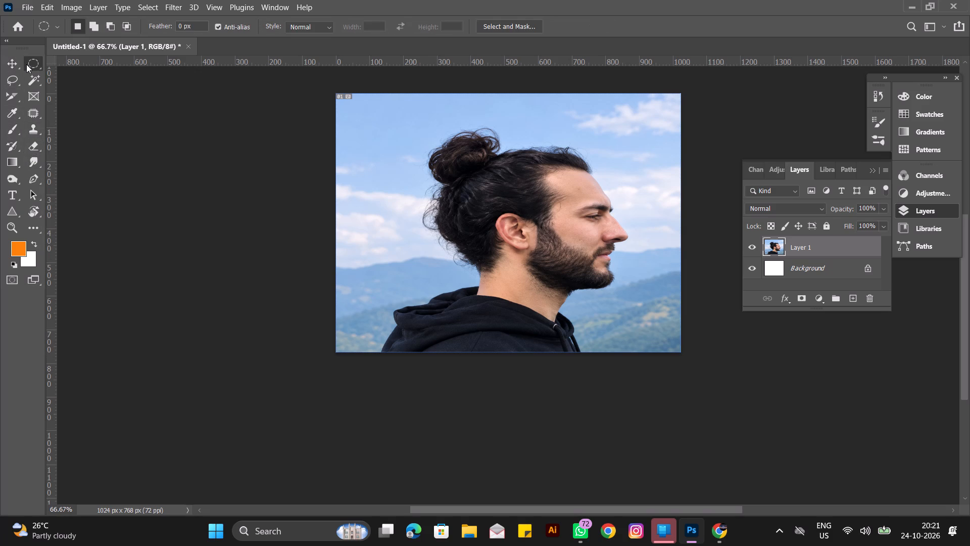
# With the Quick Selection Tool active, use Select Subject on the man in Layer 1 and copy him to a new layer.
pyautogui.click(27, 82)
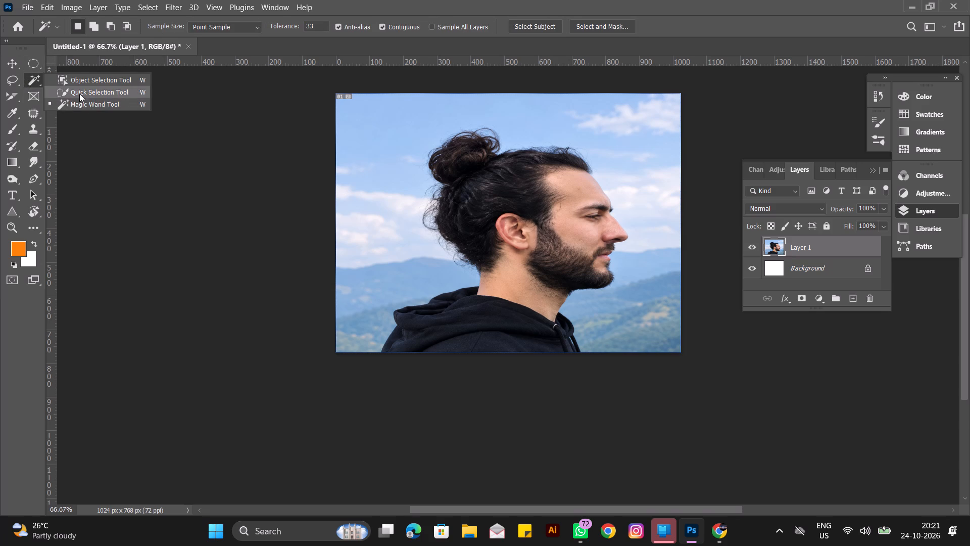
pyautogui.click(83, 90)
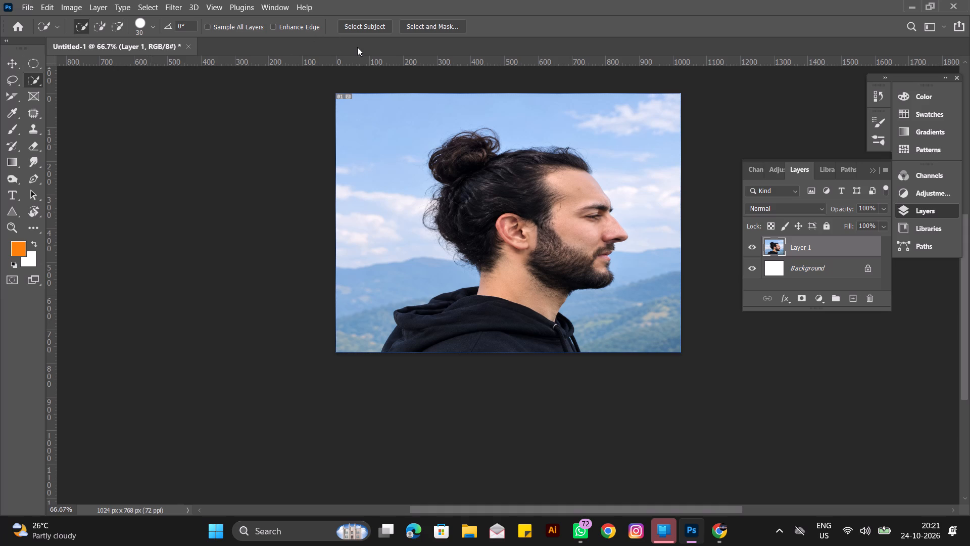
pyautogui.click(363, 24)
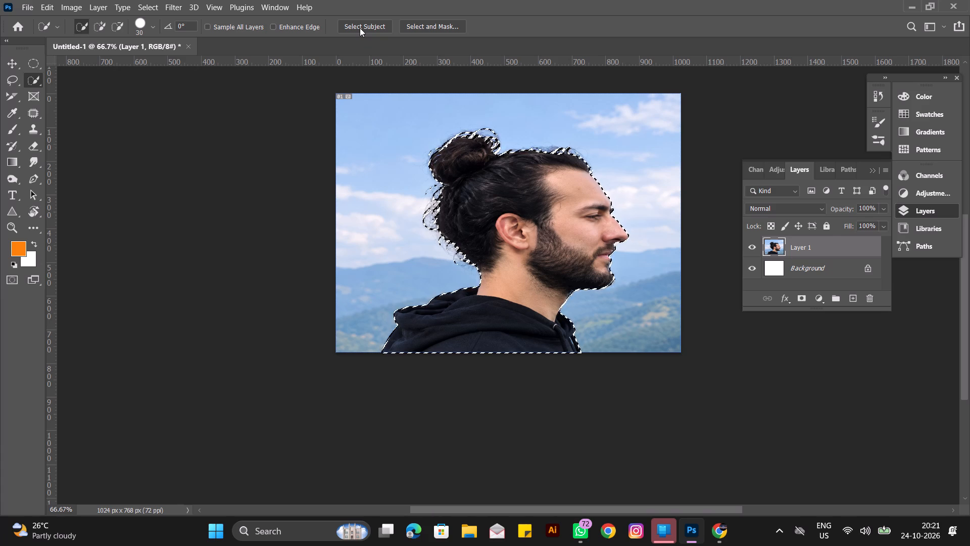
pyautogui.hotkey('ctrl', 'j')
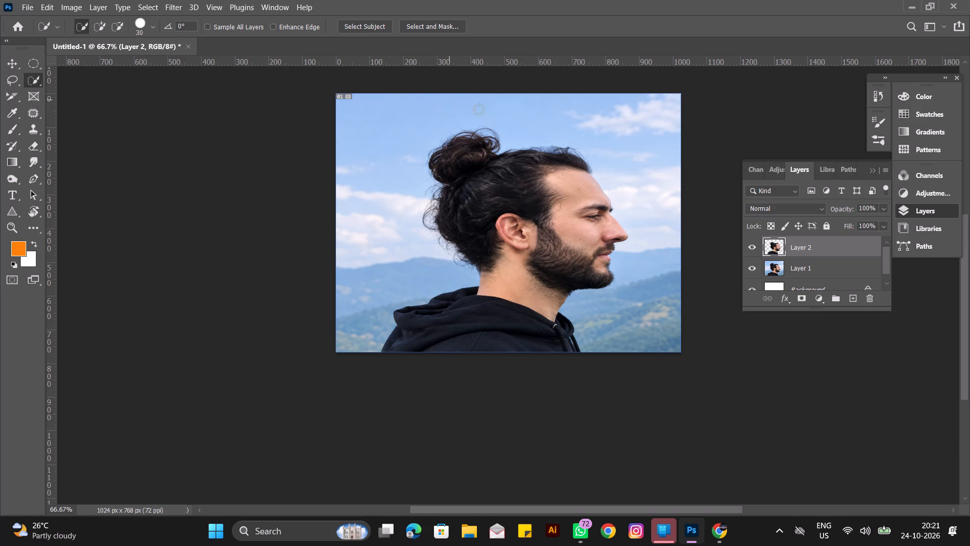
# Switch to Chrome and search Google Images for "couple in hills".
pyautogui.click(914, 9)
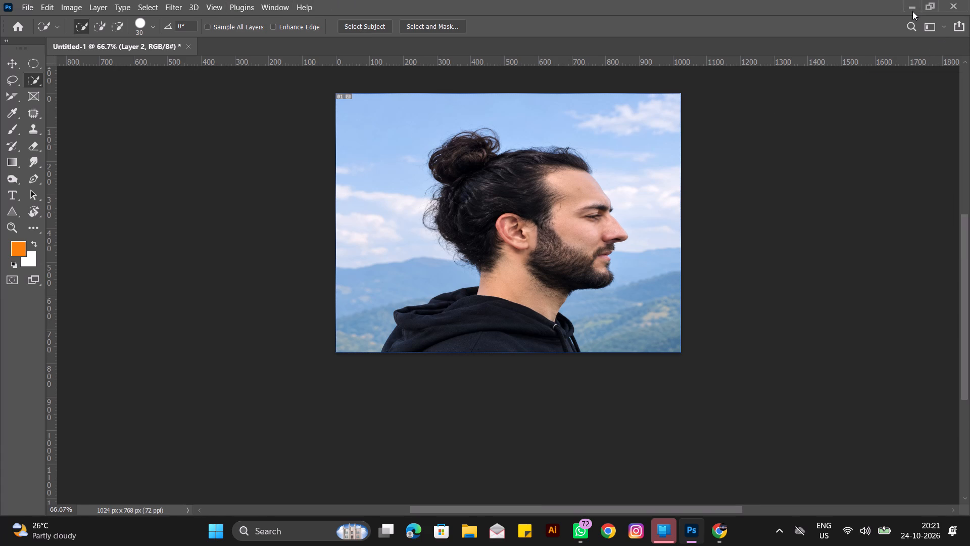
pyautogui.click(711, 526)
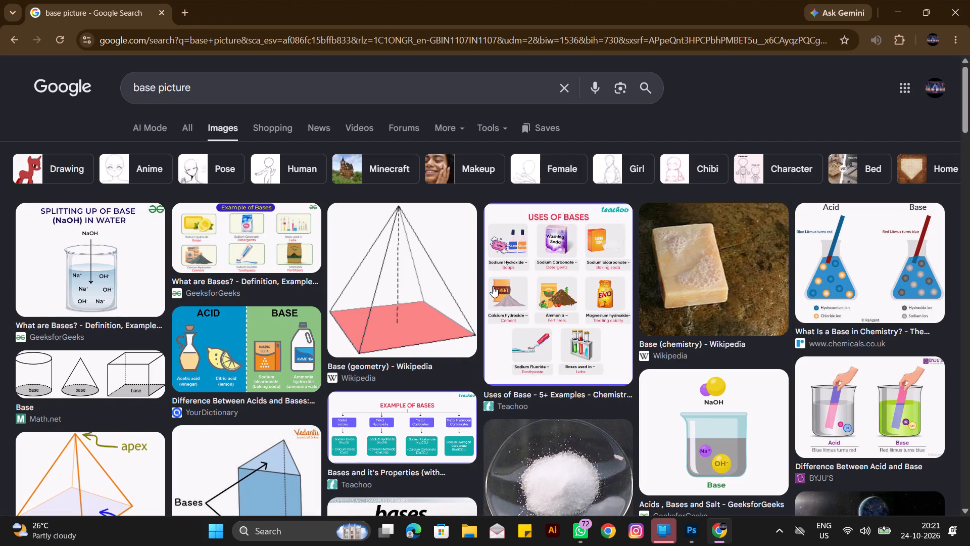
pyautogui.moveTo(321, 86); pyautogui.dragTo(77, 84)
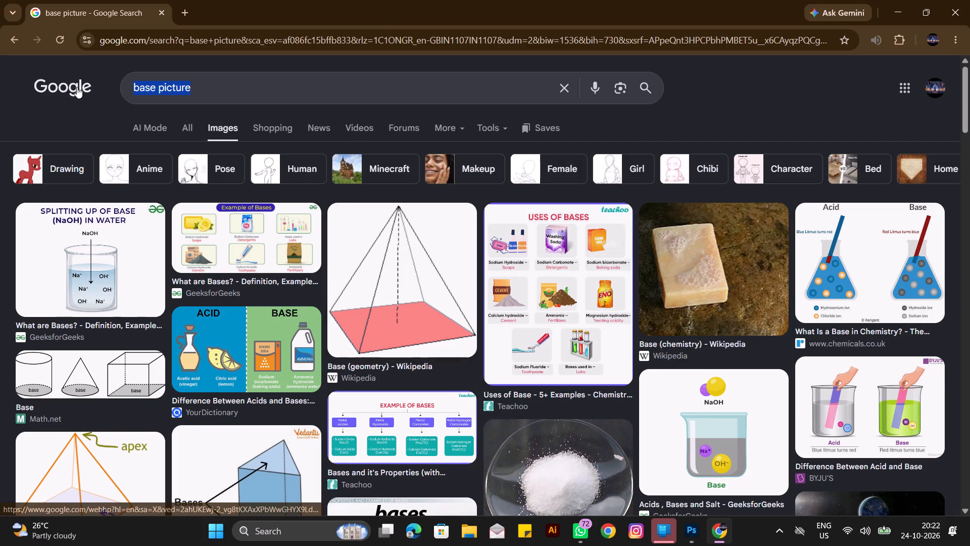
pyautogui.write('couple in')
pyautogui.press('space')
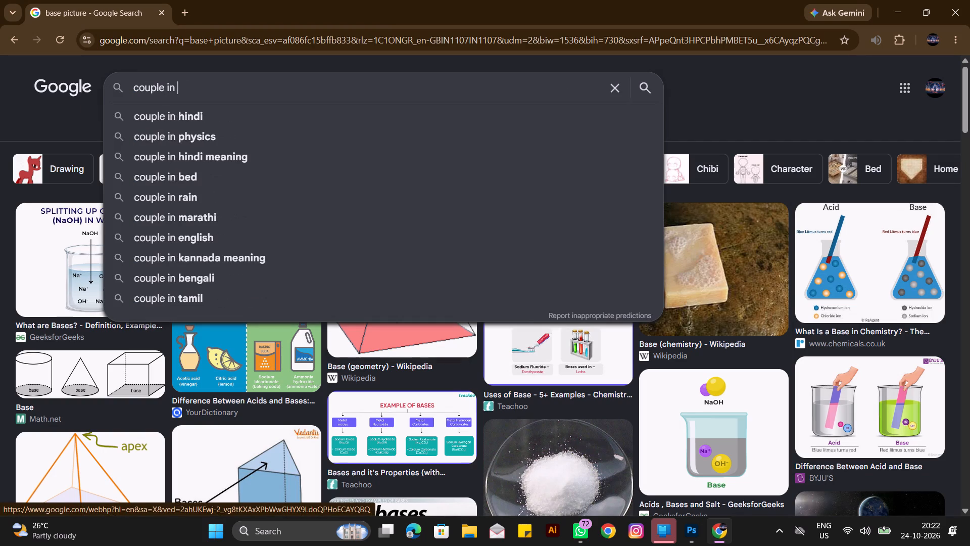
pyautogui.write('hills')
pyautogui.press('Return')
pyautogui.press('\\')
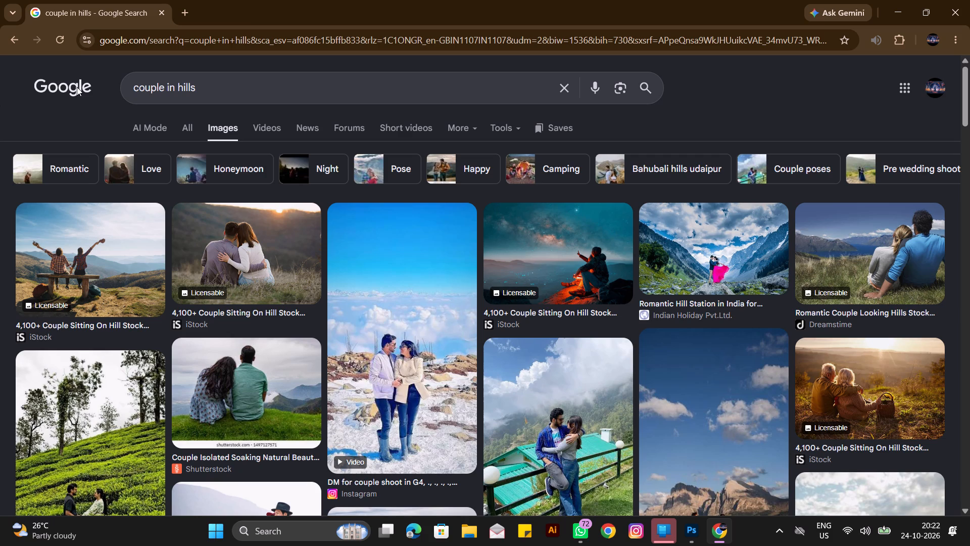
# Browse the image results and save the sunset photo of the couple in the Ooty tea hills to Downloads as a JPEG.
pyautogui.scroll(-3, 271, 118)
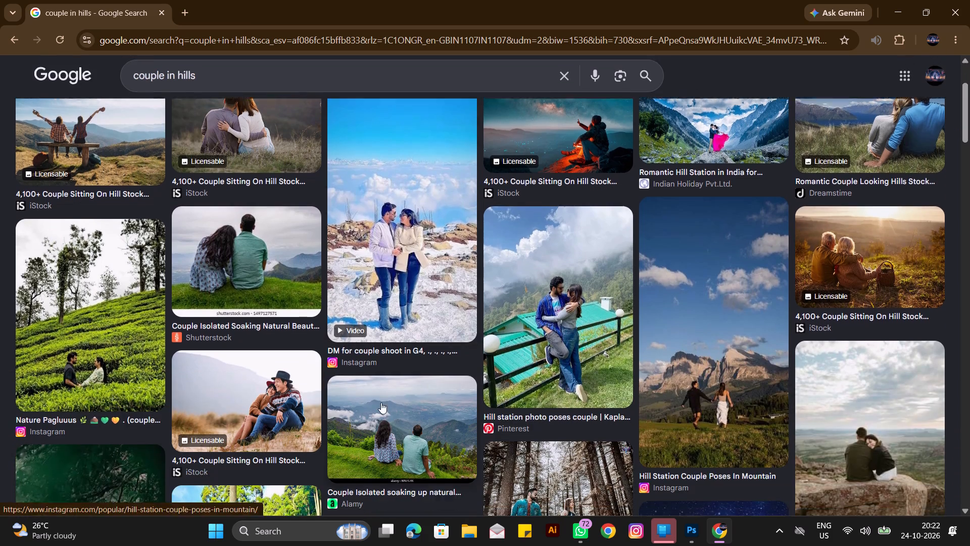
pyautogui.scroll(-3, 381, 402)
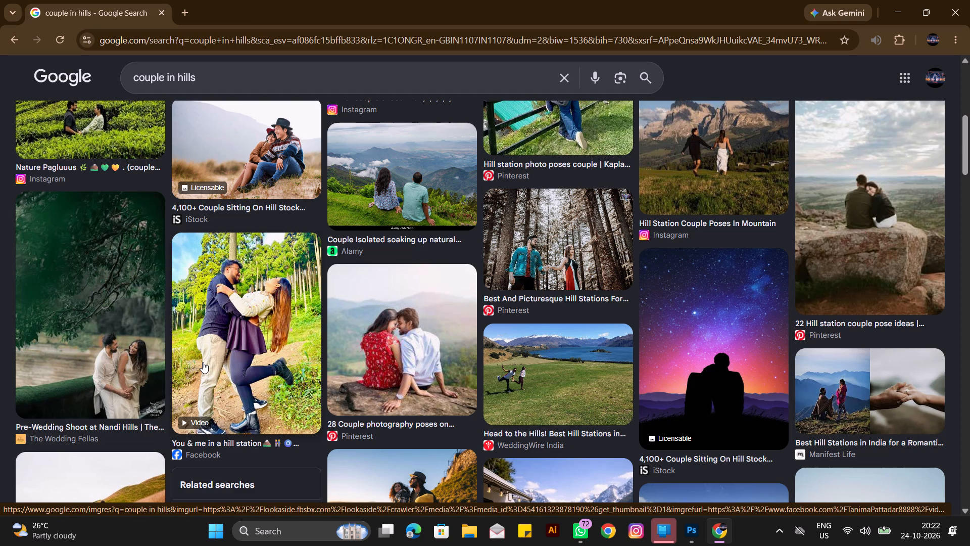
pyautogui.scroll(-5, 314, 286)
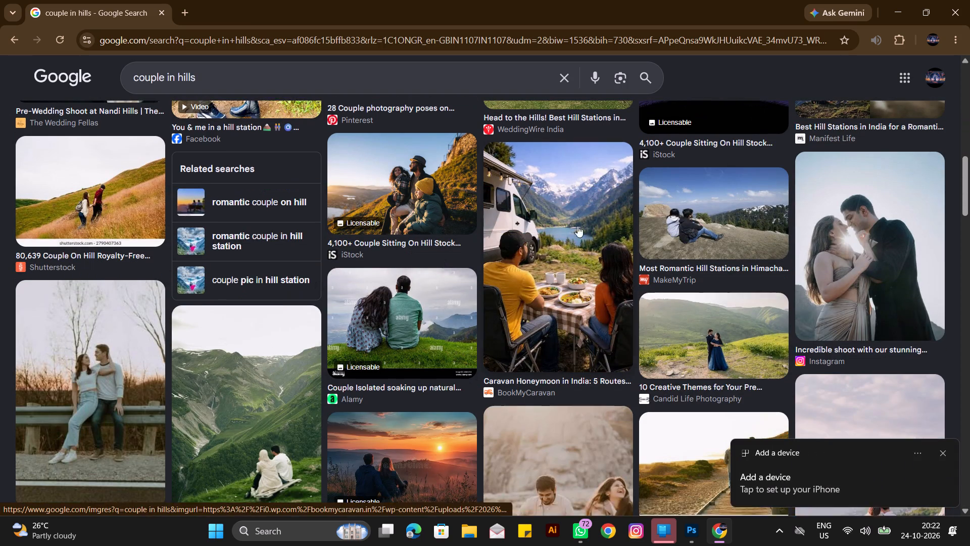
pyautogui.scroll(-4, 622, 219)
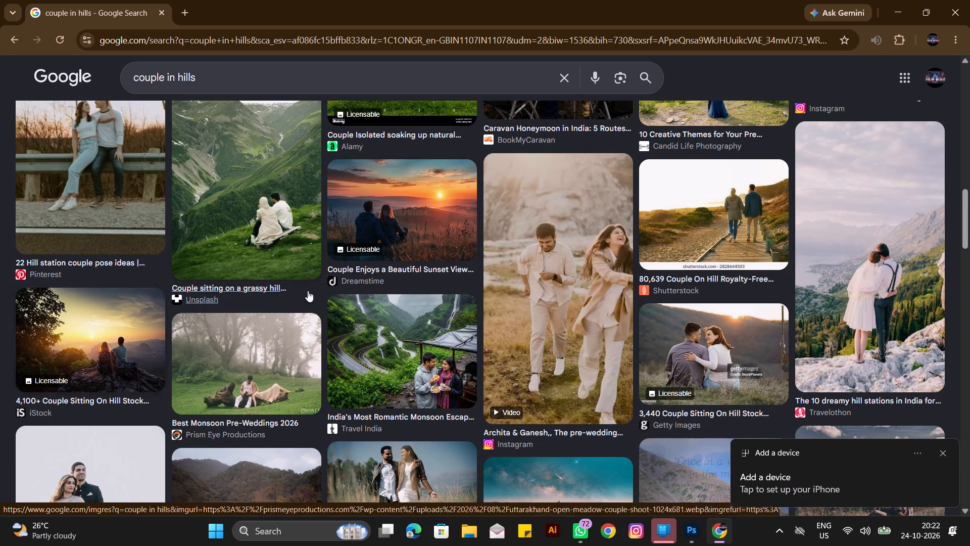
pyautogui.scroll(-3, 398, 255)
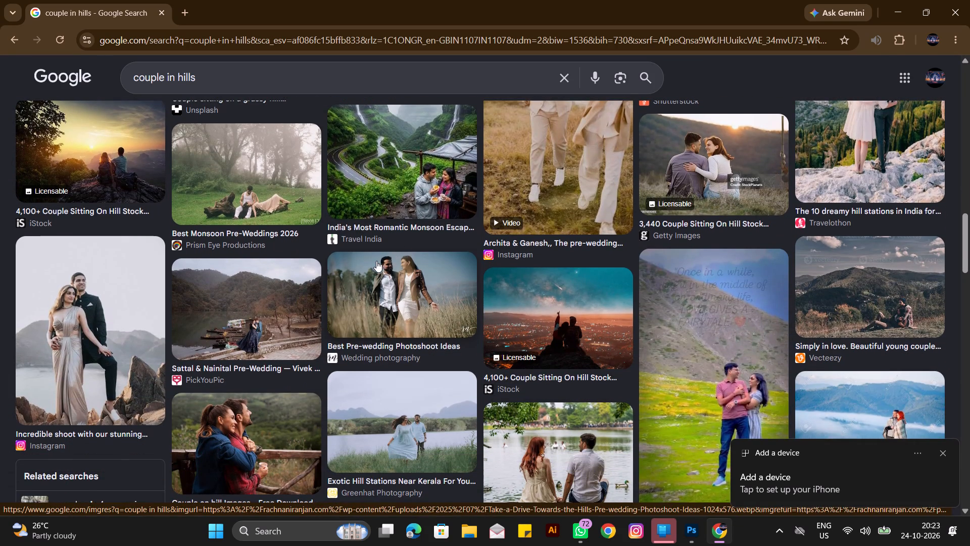
pyautogui.scroll(-6, 376, 260)
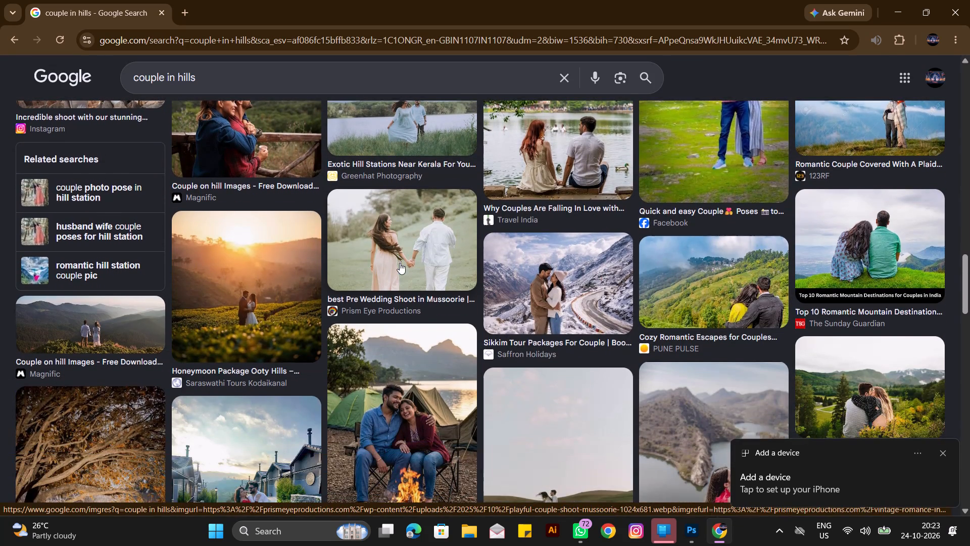
pyautogui.scroll(5, 400, 263)
pyautogui.scroll(-5, 400, 263)
pyautogui.rightClick(243, 238)
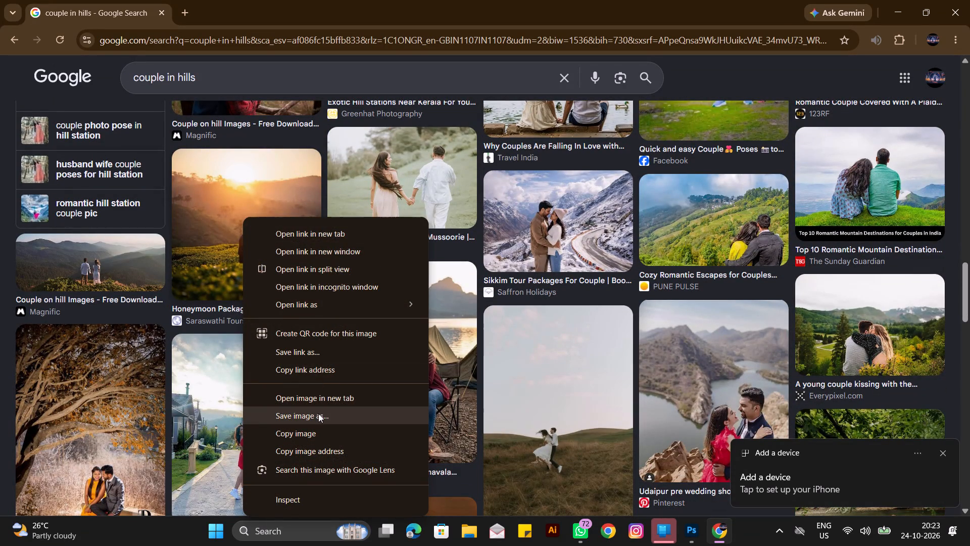
pyautogui.click(317, 413)
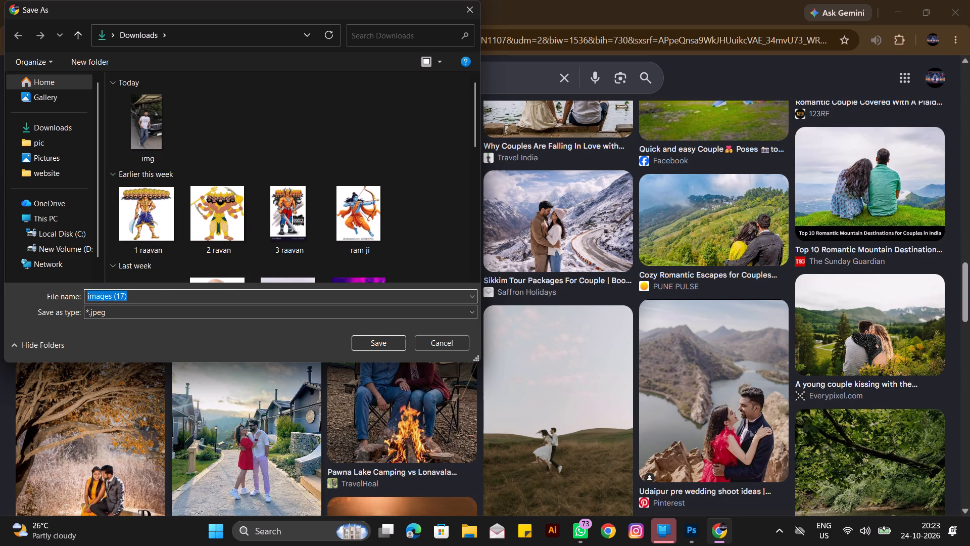
pyautogui.click(369, 339)
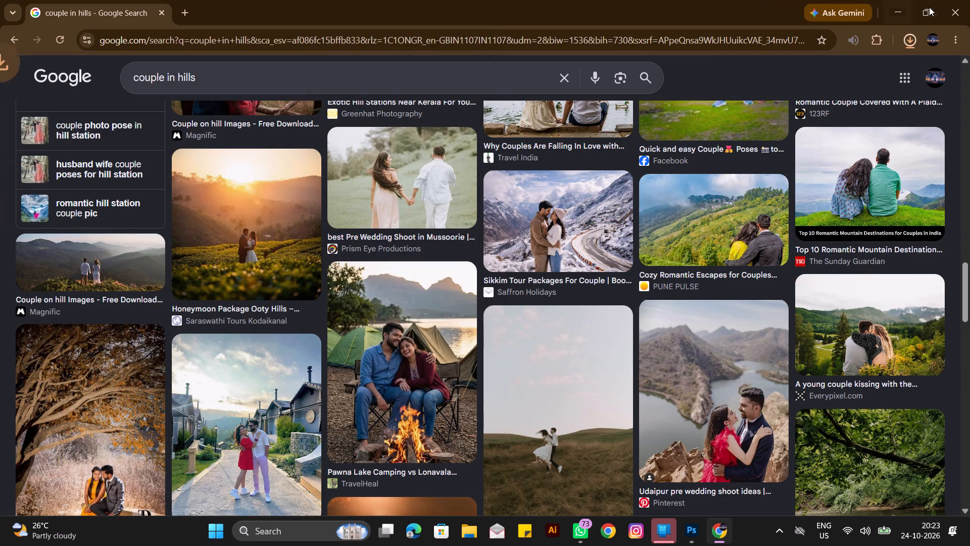
# Return to Photoshop and open images (17) from the Downloads folder.
pyautogui.click(892, 12)
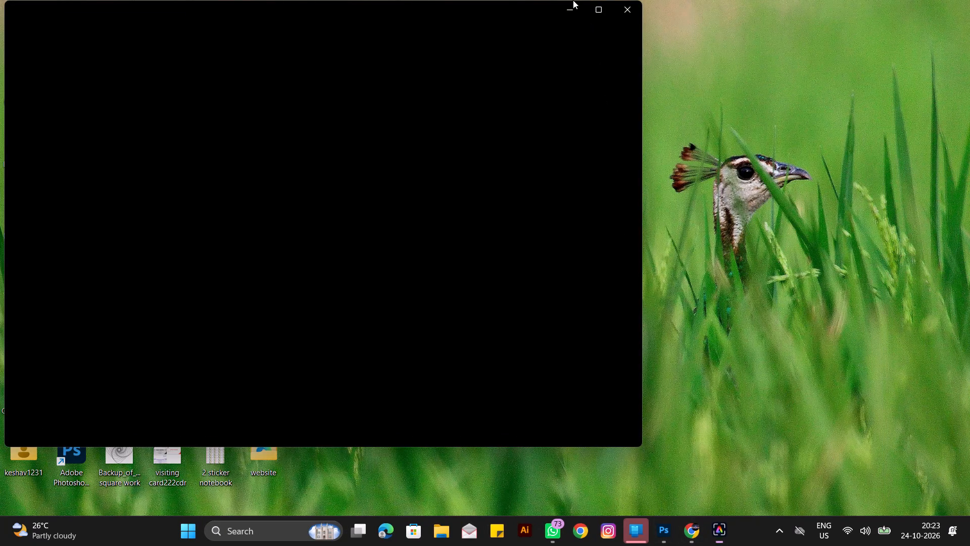
pyautogui.click(566, 8)
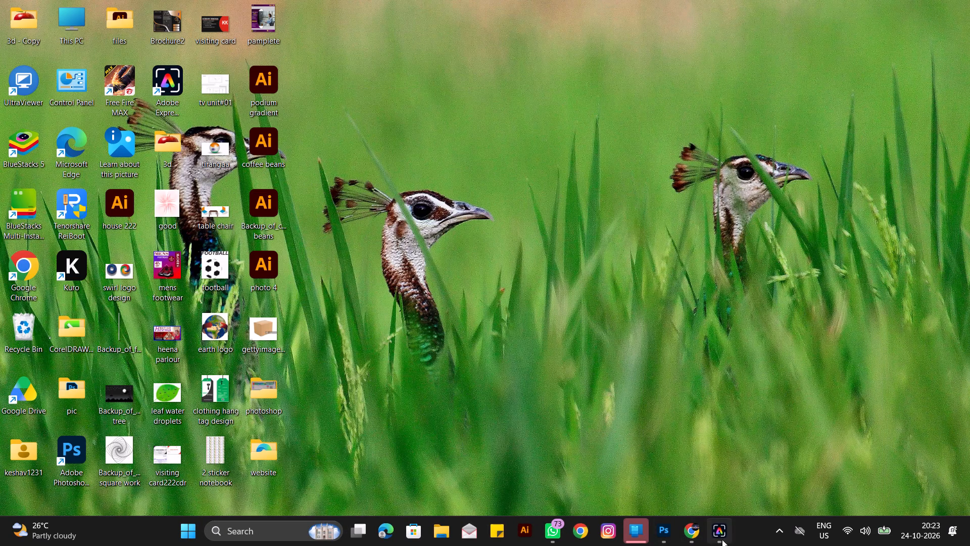
pyautogui.click(667, 534)
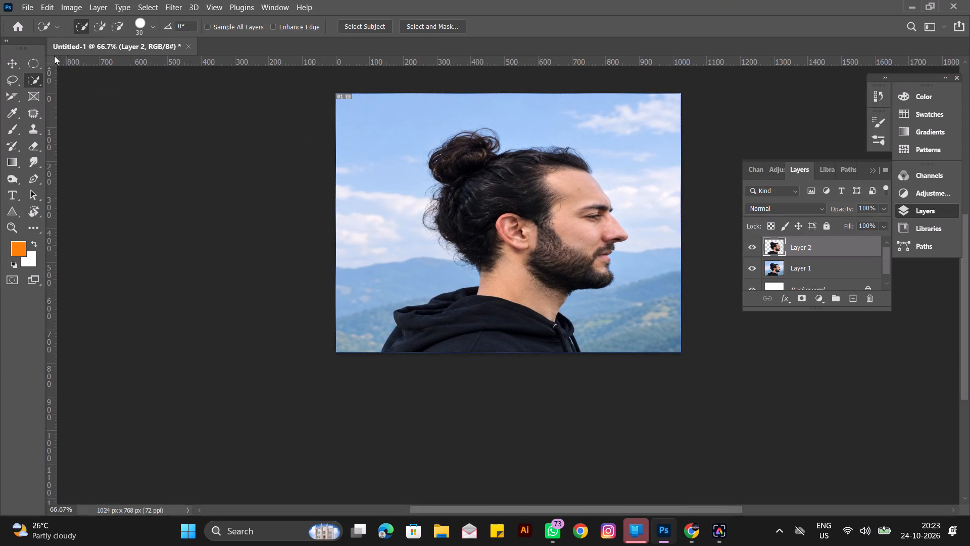
pyautogui.click(23, 9)
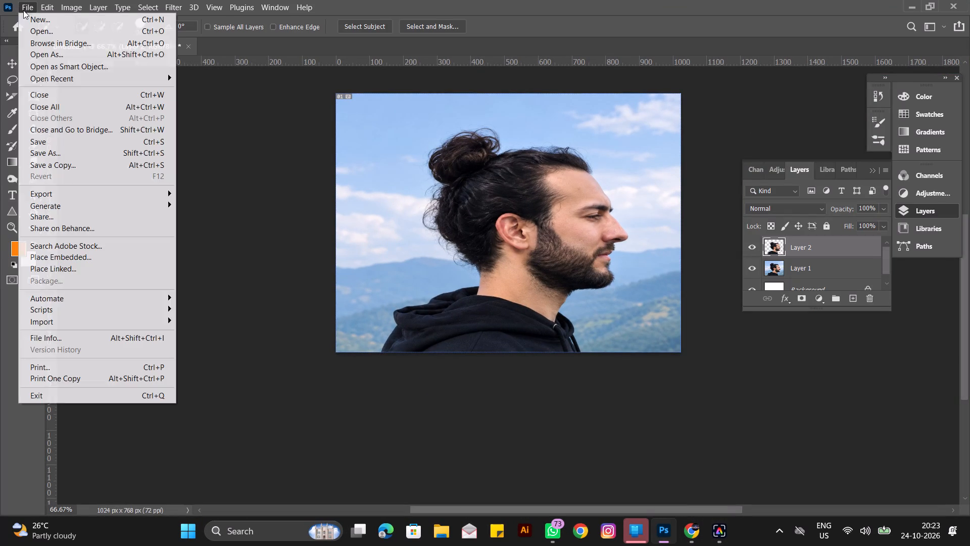
pyautogui.click(52, 32)
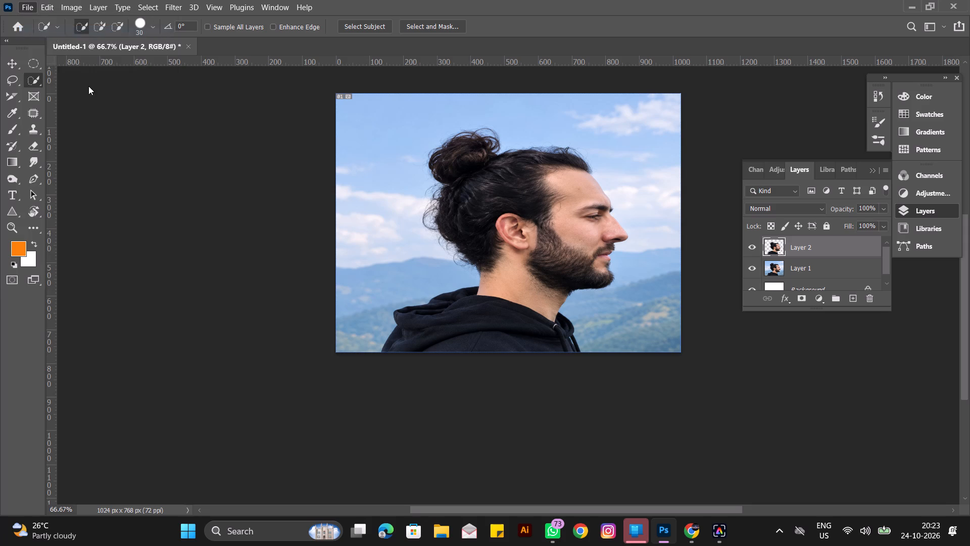
pyautogui.click(229, 154)
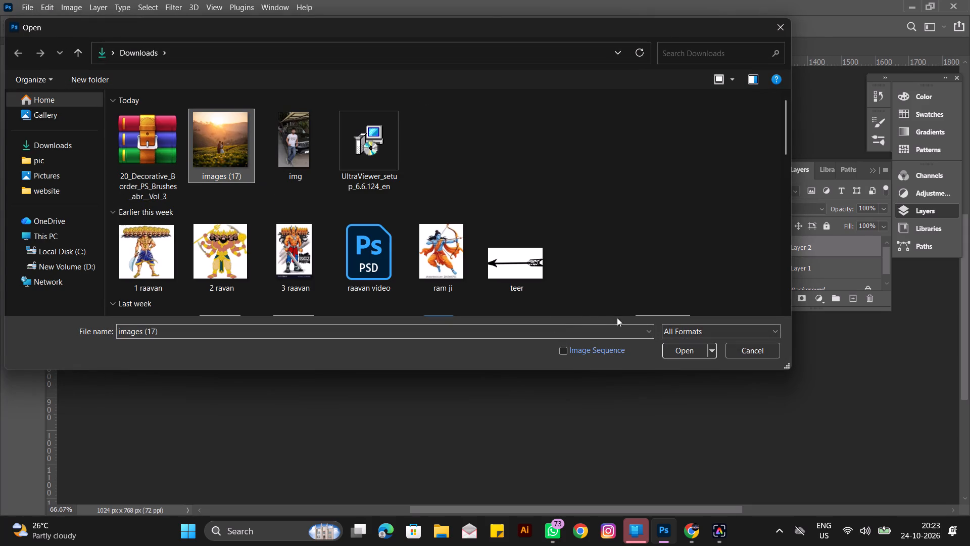
pyautogui.click(684, 351)
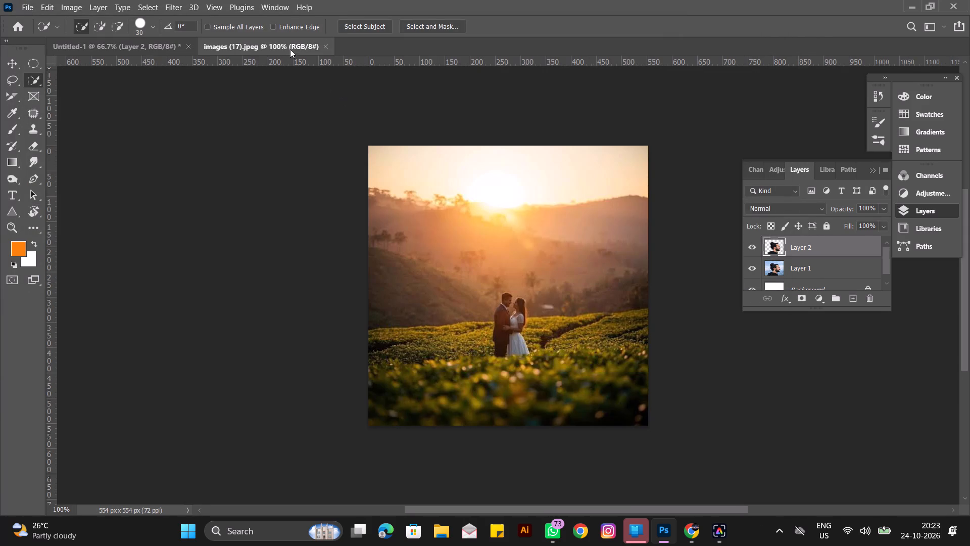
# Float the images (17).jpeg document, copy its whole image, close it, and paste the image into Untitled-1.
pyautogui.moveTo(289, 48); pyautogui.dragTo(211, 206)
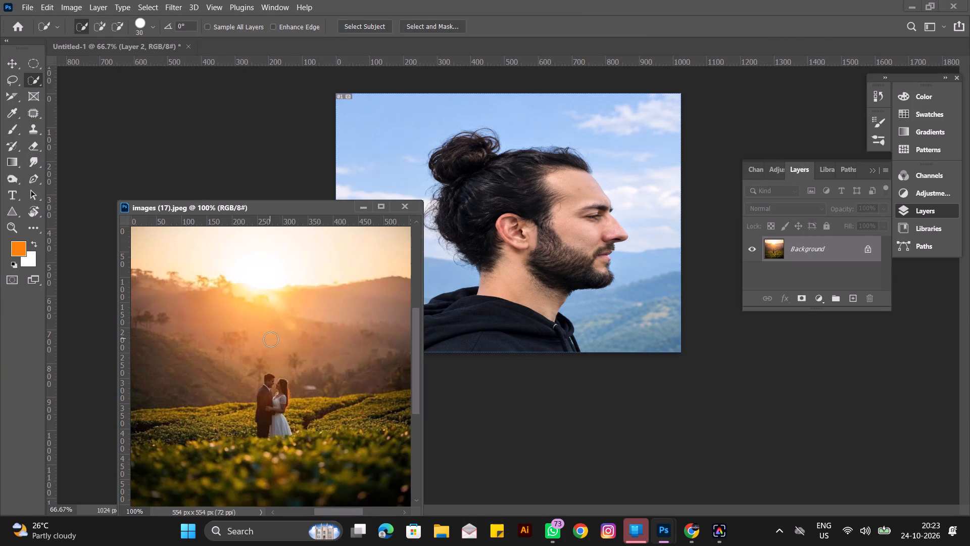
pyautogui.hotkey('ctrl', 'a')
pyautogui.hotkey('ctrl', 'c')
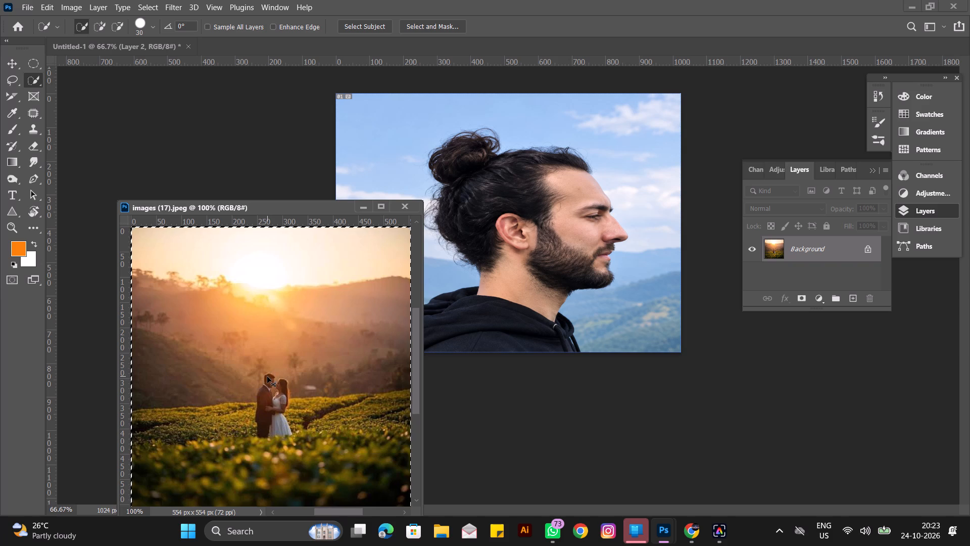
pyautogui.hotkey('ctrl', 'w')
pyautogui.hotkey('ctrl', 'v')
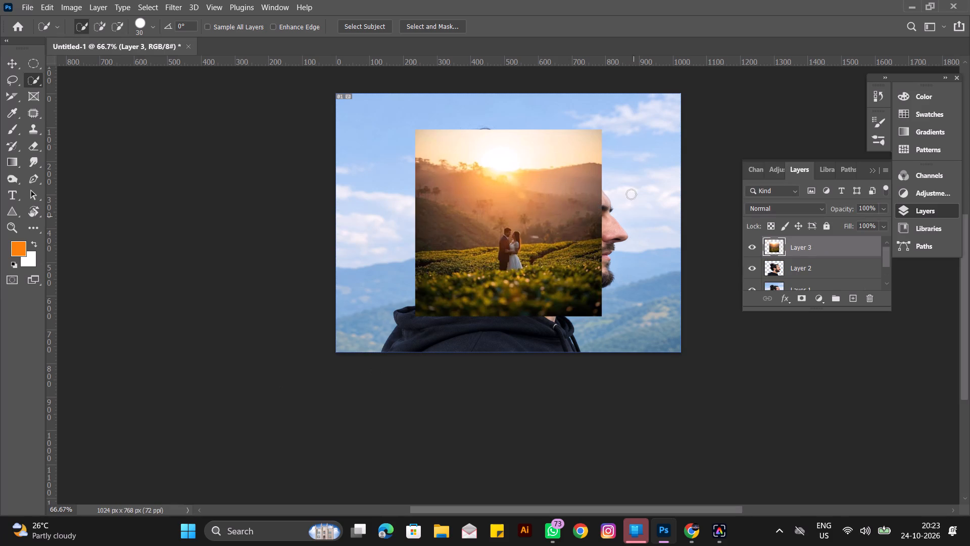
# Free Transform the pasted couple photo on Layer 3 to about 184.84% width and 141.34% height so it covers the canvas.
pyautogui.click(9, 63)
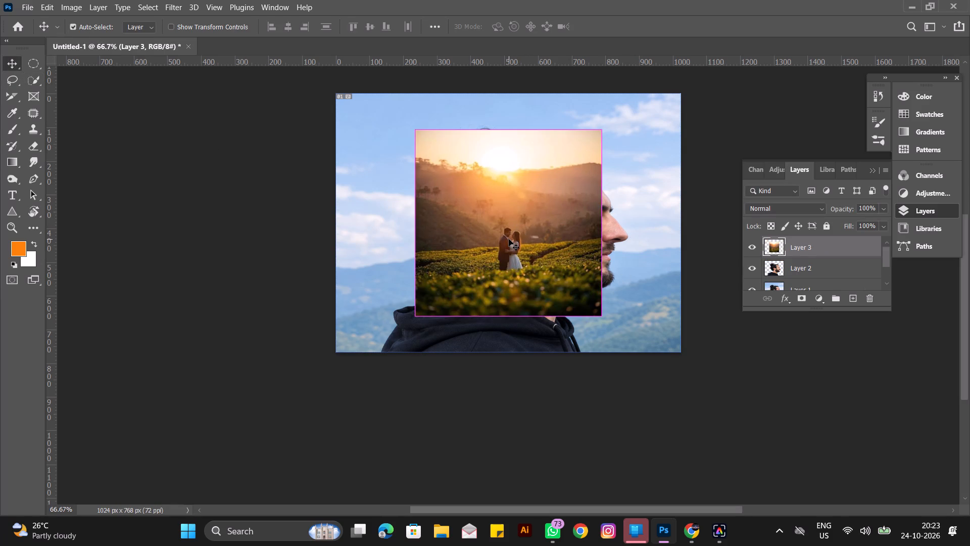
pyautogui.hotkey('ctrl', 't')
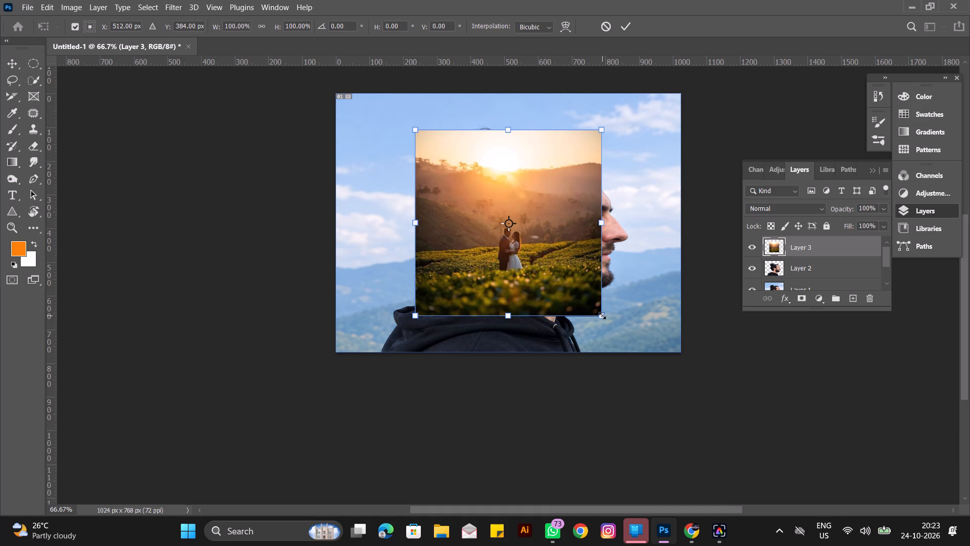
pyautogui.moveTo(601, 316); pyautogui.dragTo(656, 355)
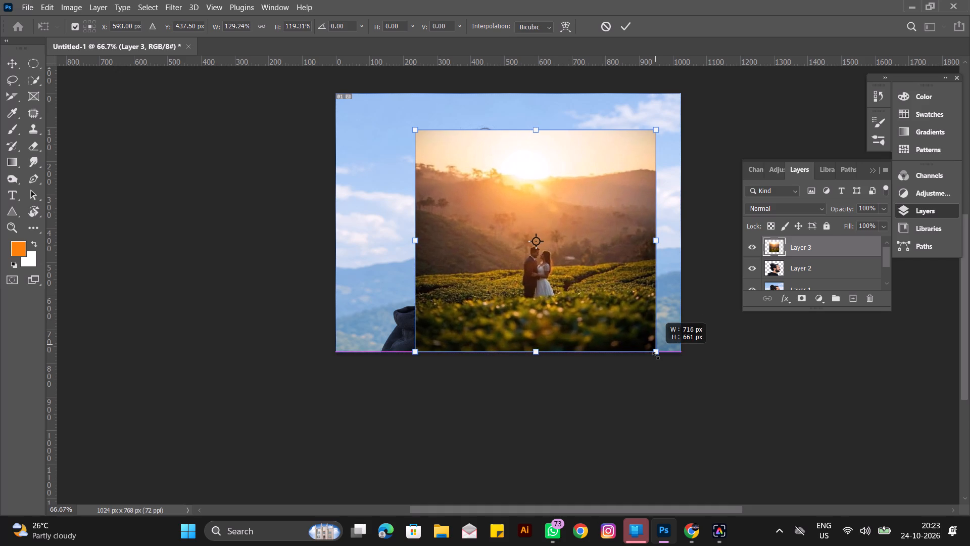
pyautogui.moveTo(656, 355); pyautogui.dragTo(655, 354)
pyautogui.moveTo(412, 127); pyautogui.dragTo(387, 124)
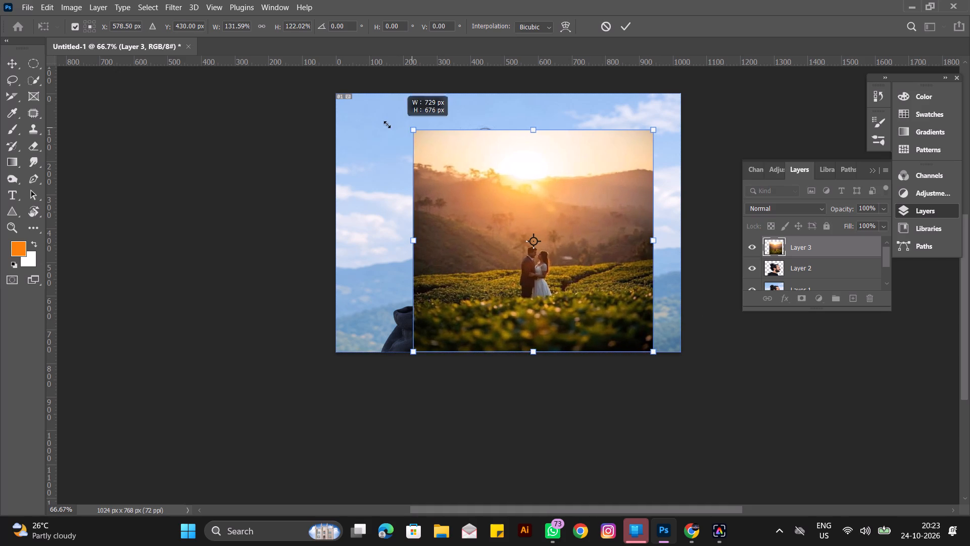
pyautogui.moveTo(387, 124); pyautogui.dragTo(348, 92)
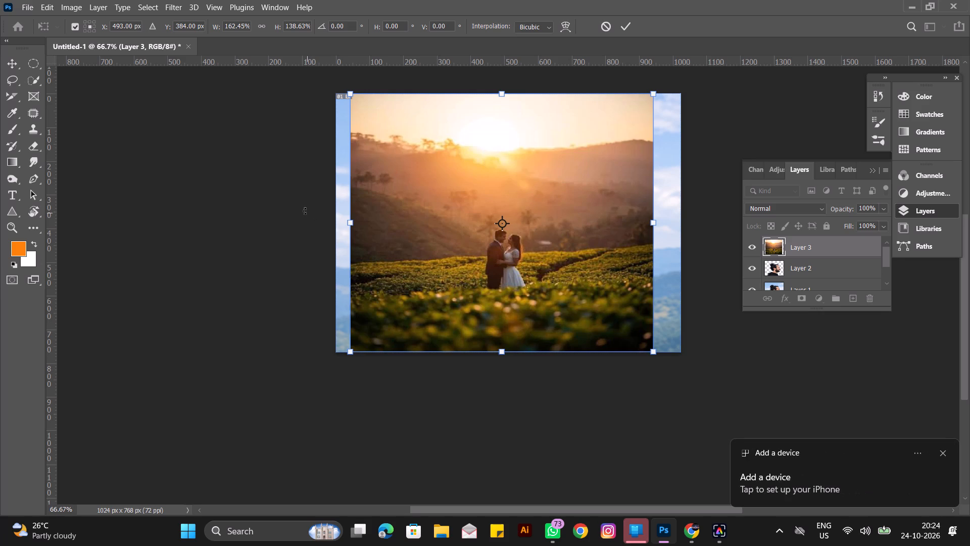
pyautogui.moveTo(650, 224); pyautogui.dragTo(669, 225)
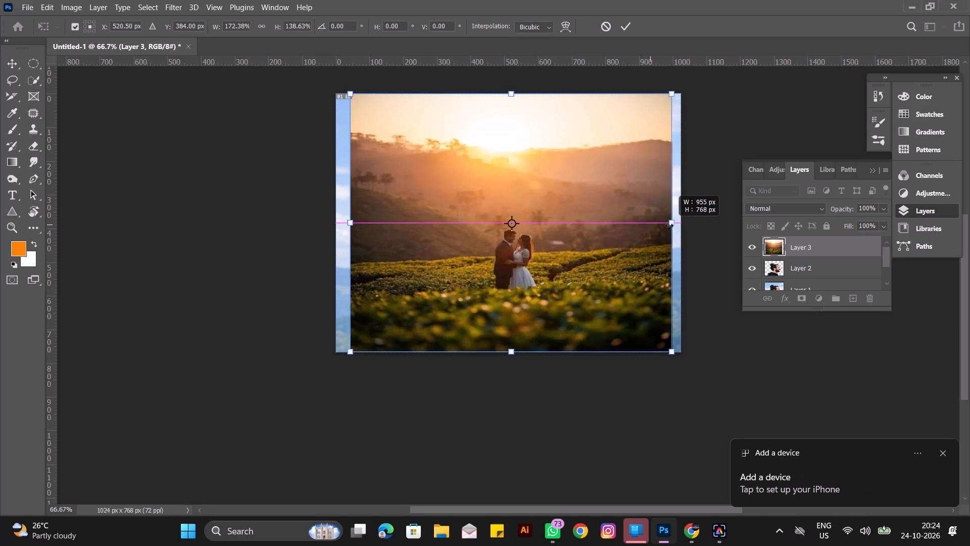
pyautogui.moveTo(669, 225); pyautogui.dragTo(676, 225)
pyautogui.moveTo(353, 224); pyautogui.dragTo(335, 224)
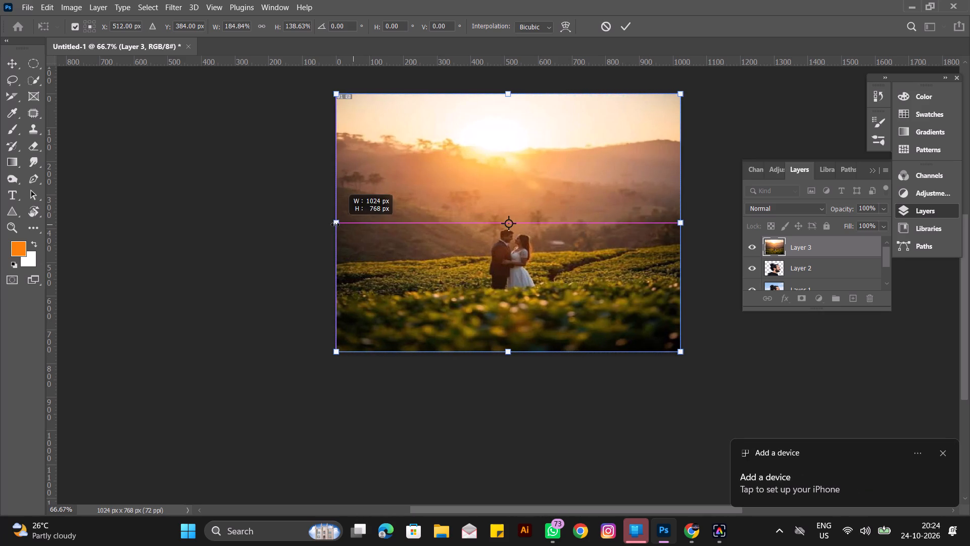
pyautogui.moveTo(335, 224); pyautogui.dragTo(333, 224)
pyautogui.moveTo(504, 351); pyautogui.dragTo(507, 356)
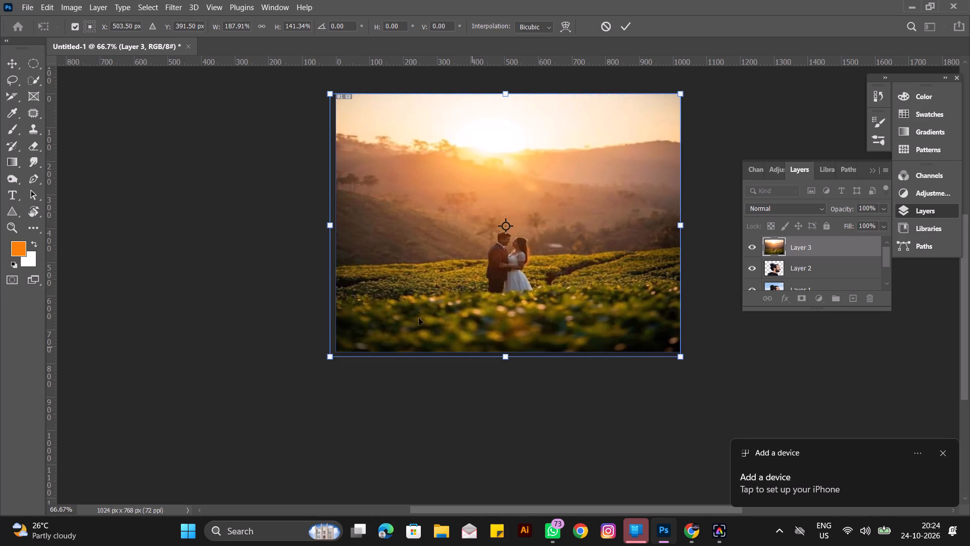
pyautogui.moveTo(331, 225); pyautogui.dragTo(336, 231)
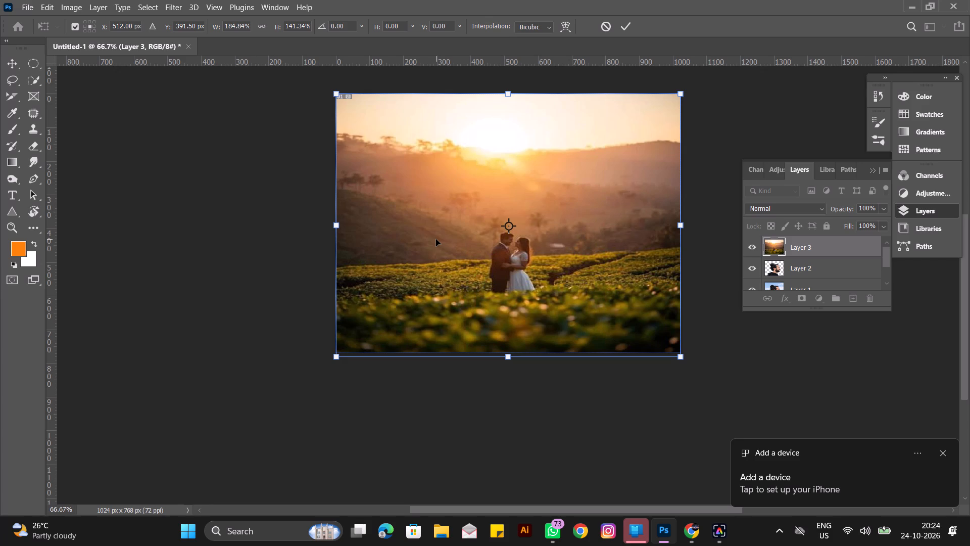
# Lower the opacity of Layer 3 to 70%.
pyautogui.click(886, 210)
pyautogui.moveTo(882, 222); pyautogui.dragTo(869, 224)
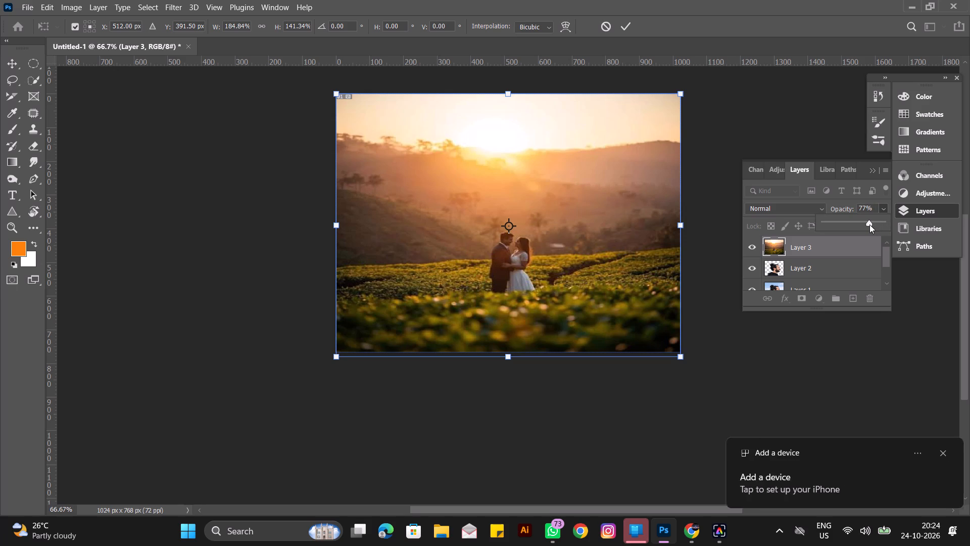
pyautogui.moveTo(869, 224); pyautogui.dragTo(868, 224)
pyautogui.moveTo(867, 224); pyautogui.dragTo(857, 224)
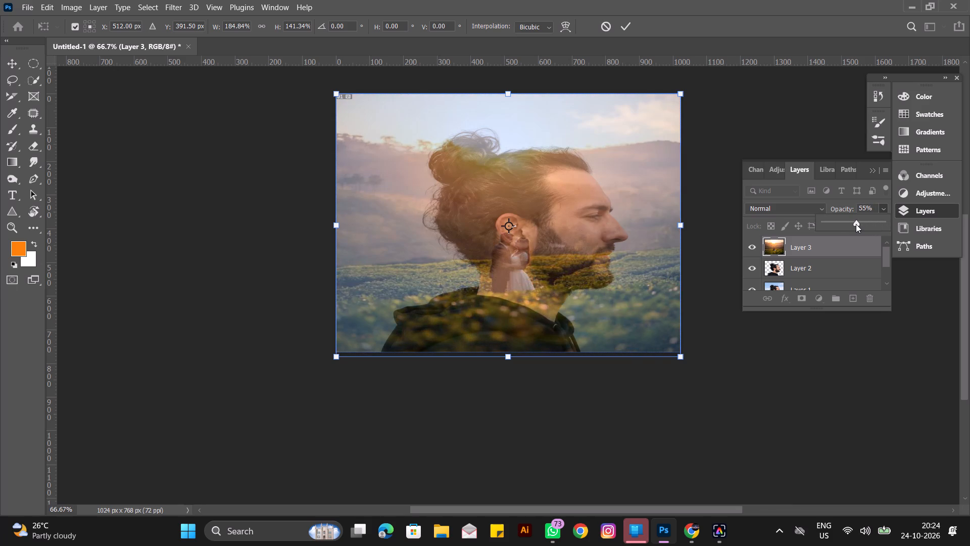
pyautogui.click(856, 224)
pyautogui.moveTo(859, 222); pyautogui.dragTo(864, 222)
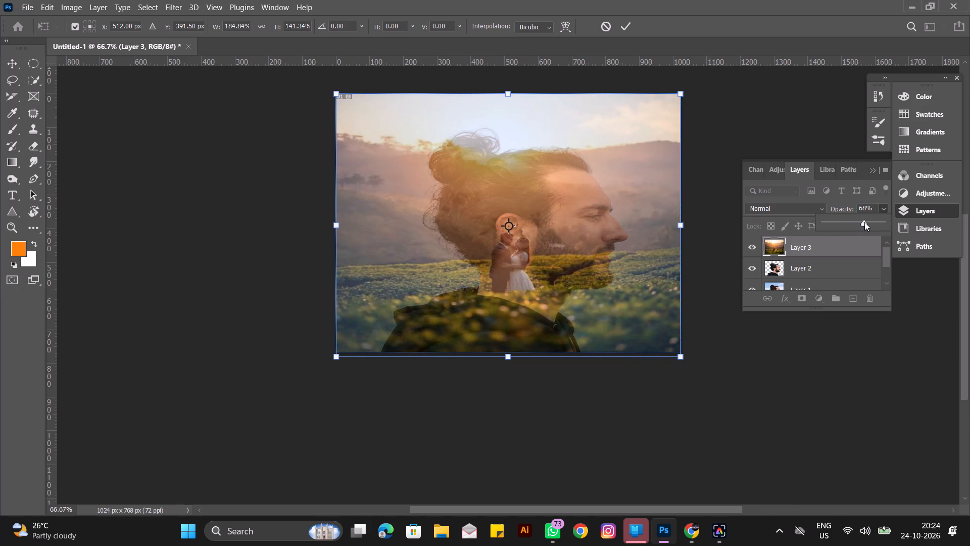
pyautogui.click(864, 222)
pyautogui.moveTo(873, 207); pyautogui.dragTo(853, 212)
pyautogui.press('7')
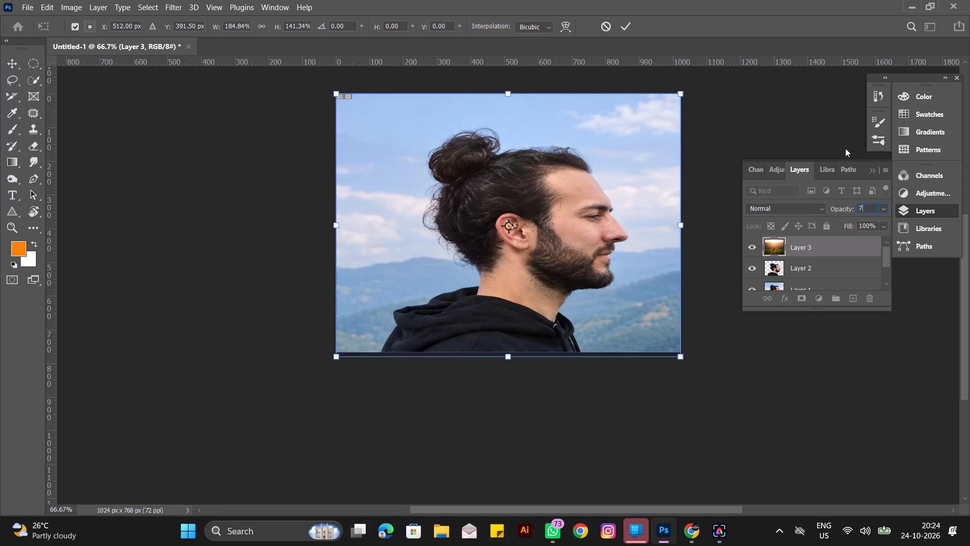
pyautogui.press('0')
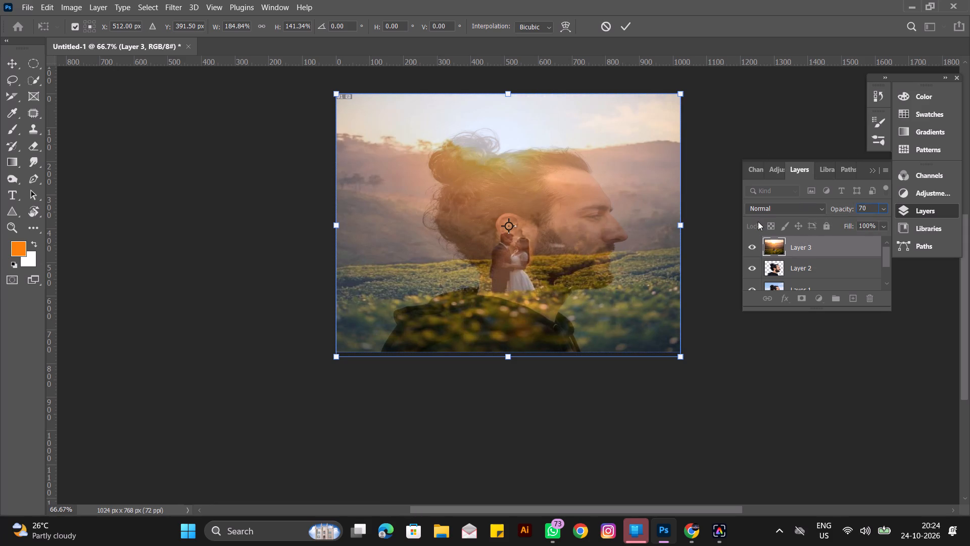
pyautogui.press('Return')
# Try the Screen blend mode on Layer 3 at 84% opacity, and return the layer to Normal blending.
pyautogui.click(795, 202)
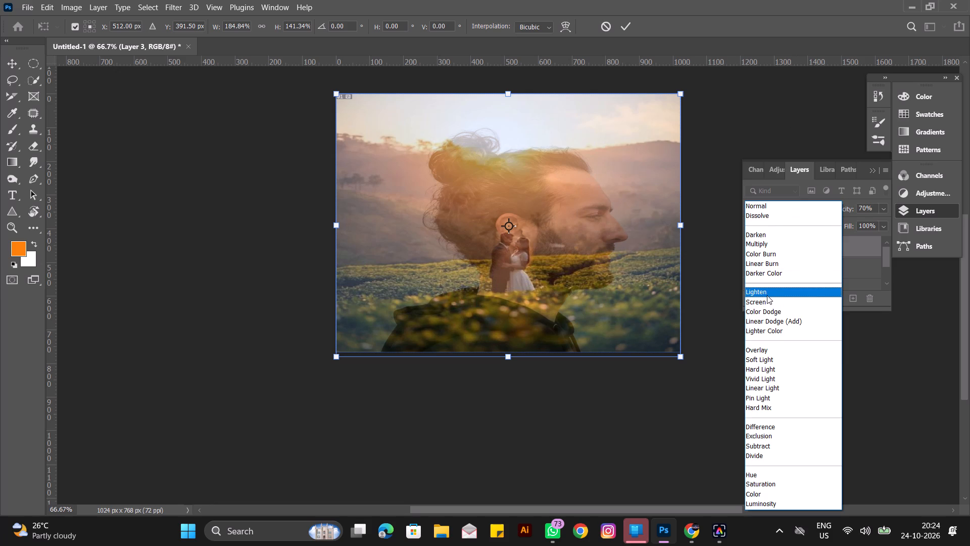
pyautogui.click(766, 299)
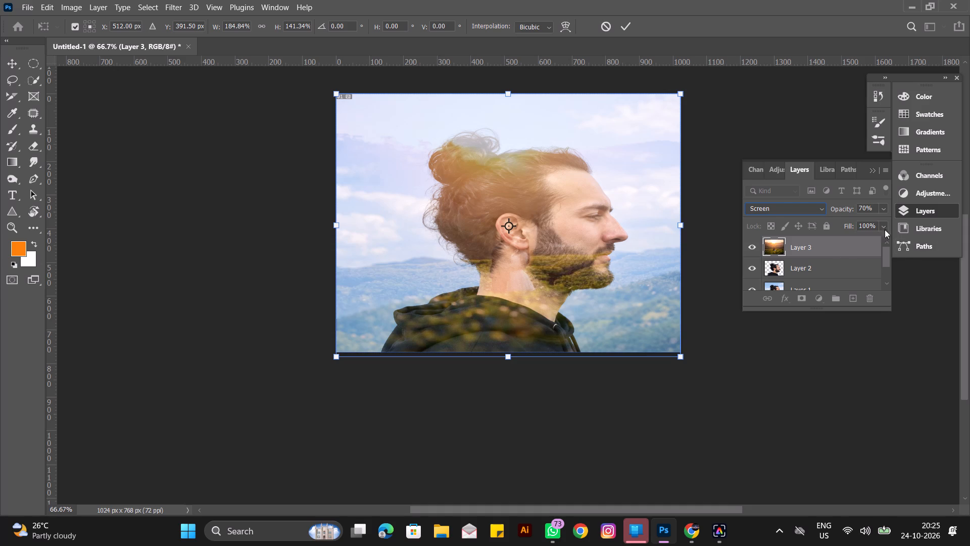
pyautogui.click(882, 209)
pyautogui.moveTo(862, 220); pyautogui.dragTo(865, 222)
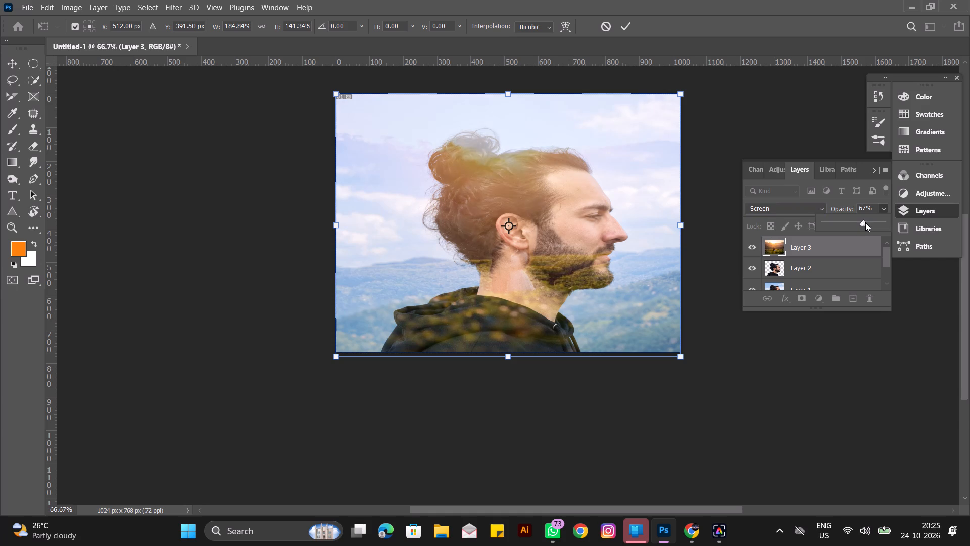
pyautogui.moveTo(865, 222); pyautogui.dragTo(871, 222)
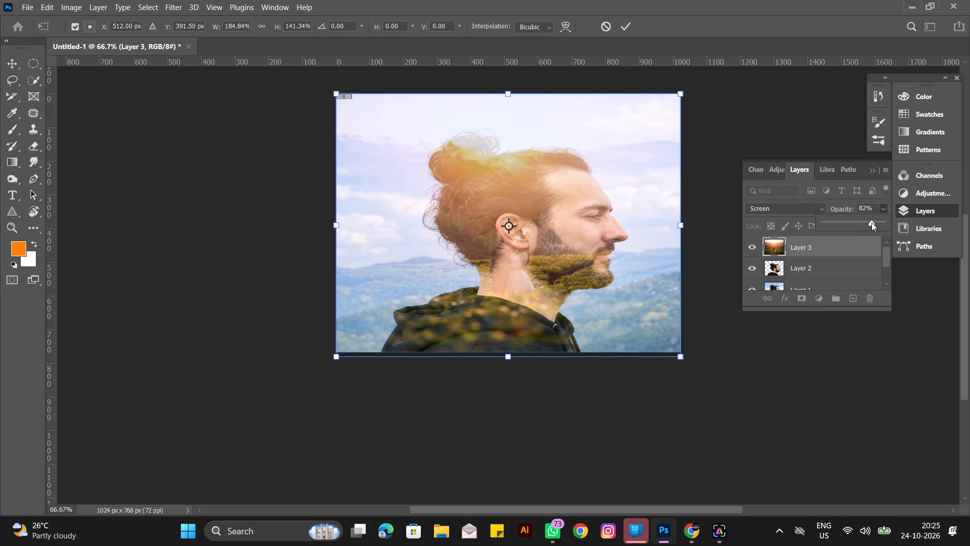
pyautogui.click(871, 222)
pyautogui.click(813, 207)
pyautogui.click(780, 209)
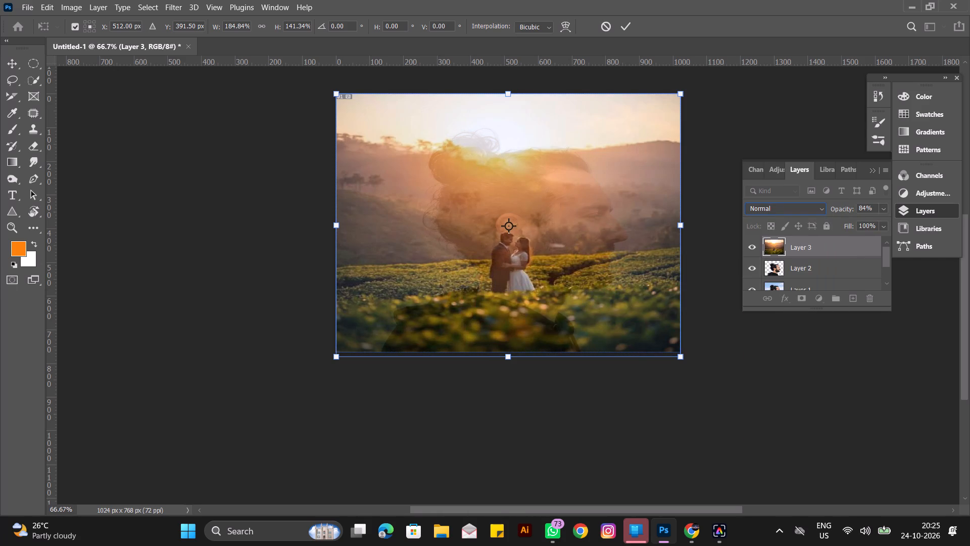
# Set Layer 3's opacity to 76% and its blend mode to Screen.
pyautogui.click(881, 207)
pyautogui.click(871, 221)
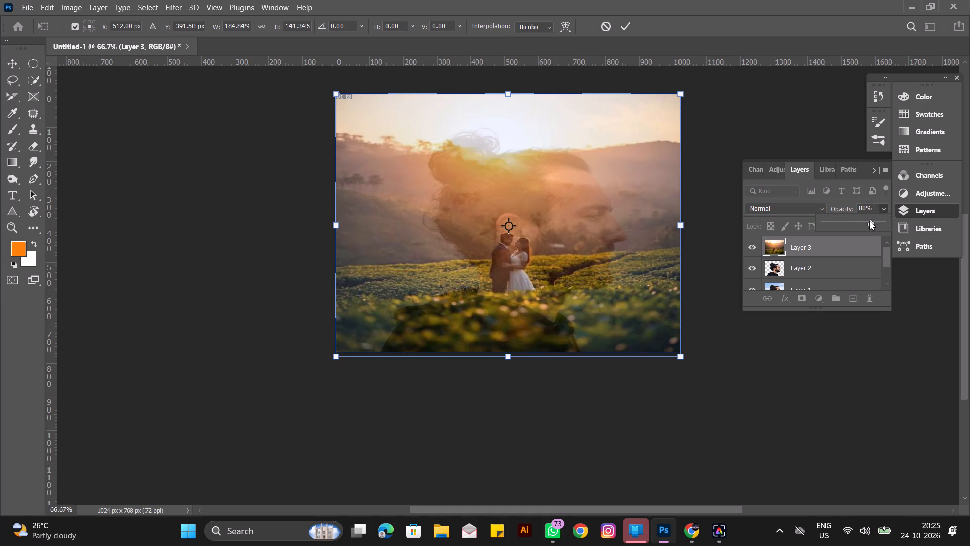
pyautogui.click(814, 209)
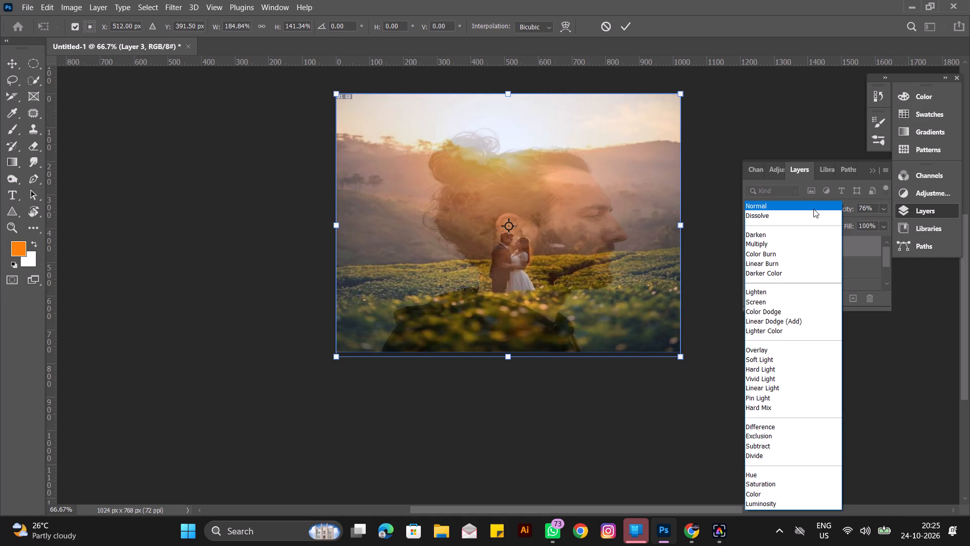
pyautogui.click(763, 301)
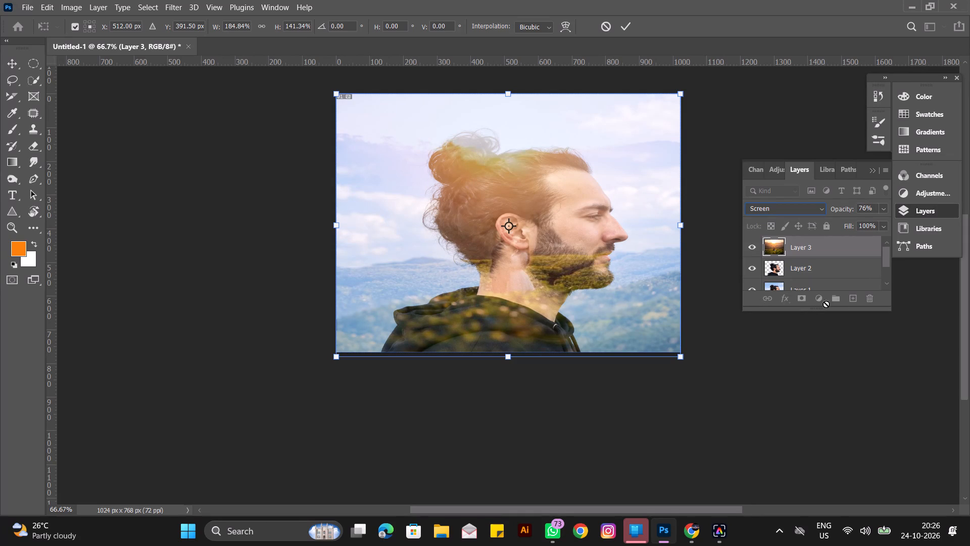
# Commit the transform and clip Layer 3 to the cut-out man on Layer 2 with a clipping mask.
pyautogui.rightClick(804, 246)
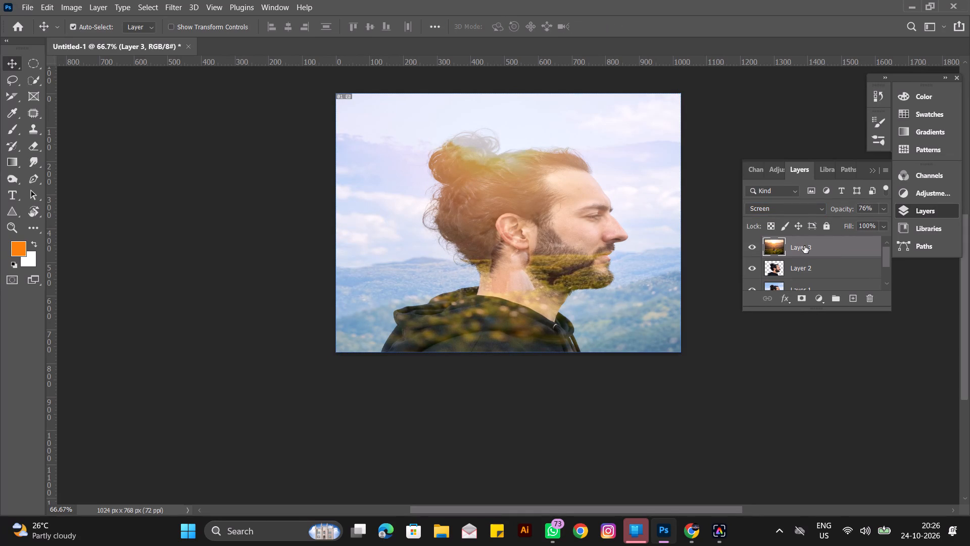
pyautogui.rightClick(804, 246)
pyautogui.click(697, 234)
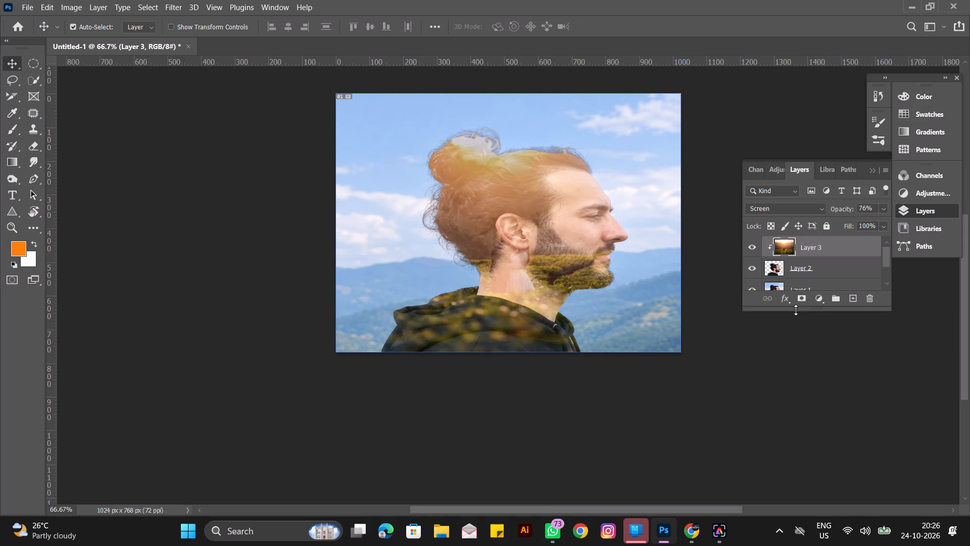
# Expand the layer list and add a layer mask to Layer 3.
pyautogui.moveTo(820, 313); pyautogui.dragTo(825, 412)
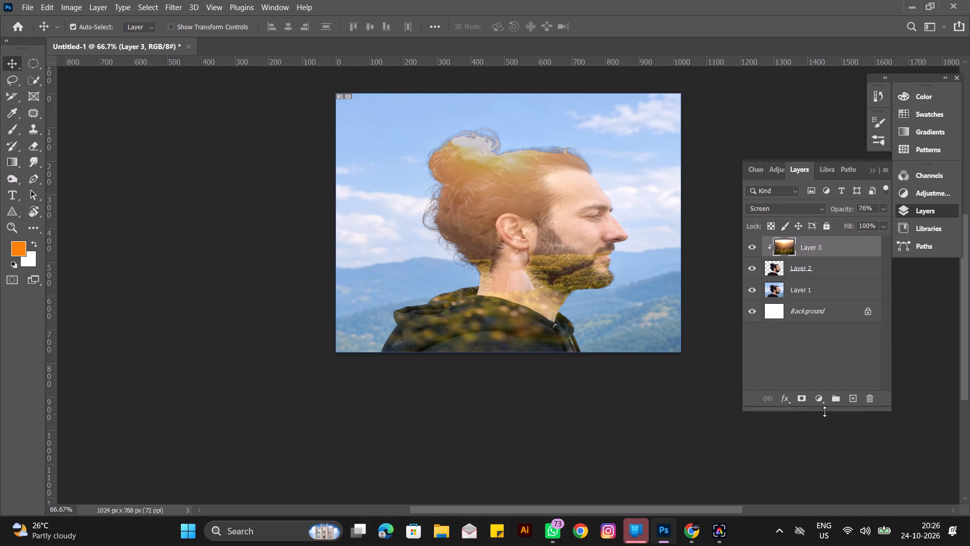
pyautogui.moveTo(825, 412); pyautogui.dragTo(825, 410)
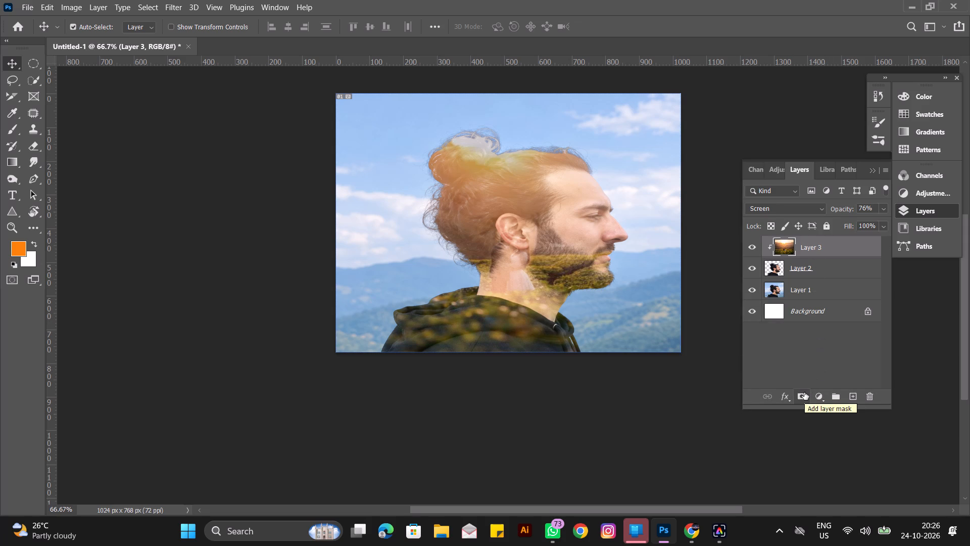
pyautogui.click(804, 392)
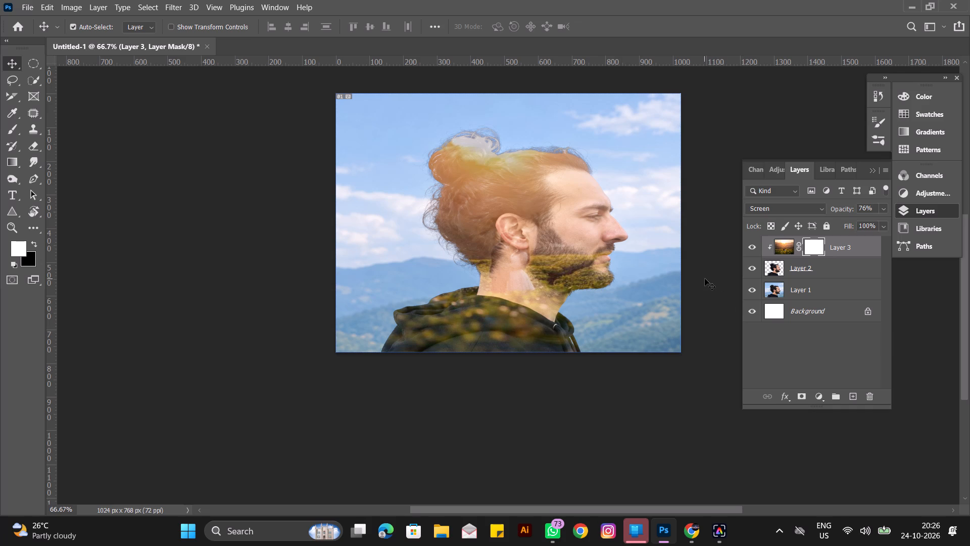
# Choose the Brush tool with the Soft Round preset from General Brushes.
pyautogui.click(8, 126)
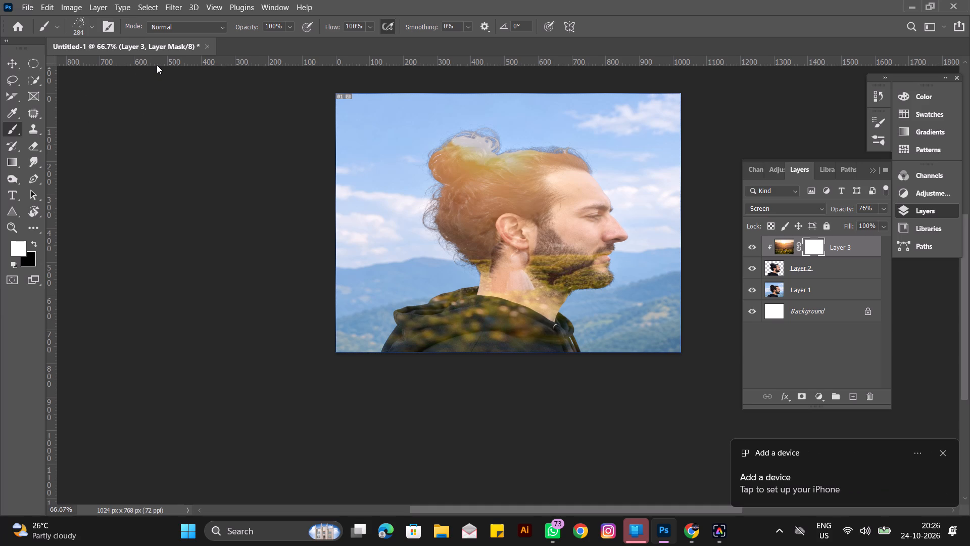
pyautogui.click(91, 24)
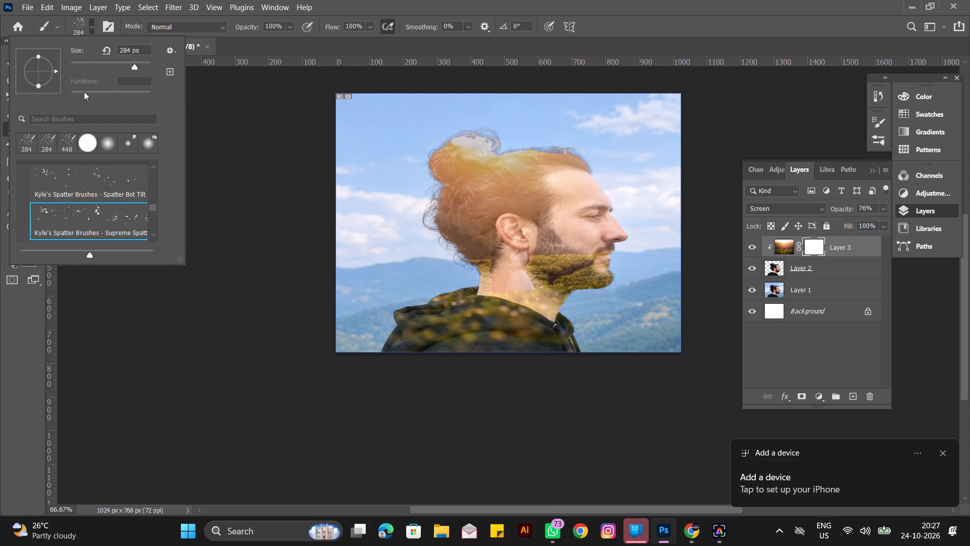
pyautogui.scroll(16, 76, 186)
pyautogui.scroll(5, 74, 193)
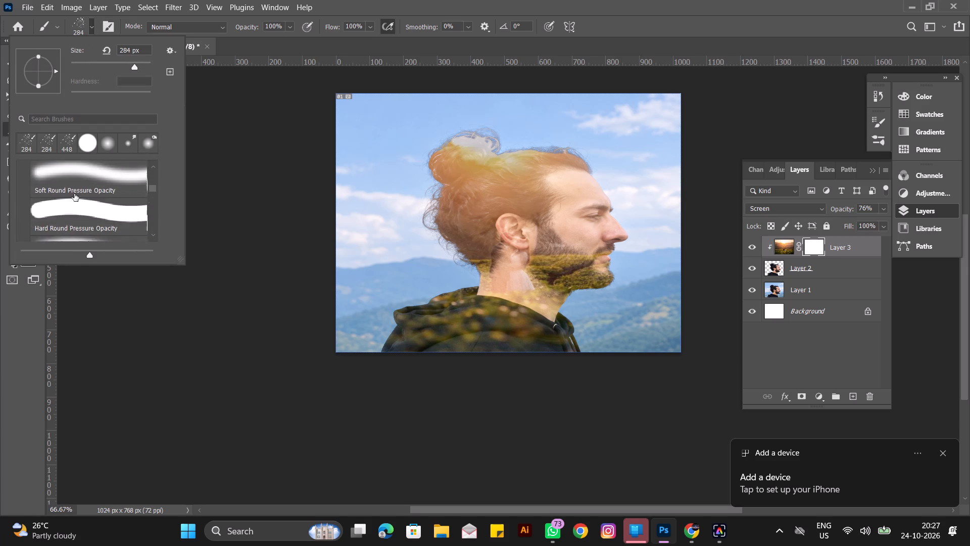
pyautogui.scroll(9, 74, 194)
pyautogui.scroll(18, 61, 193)
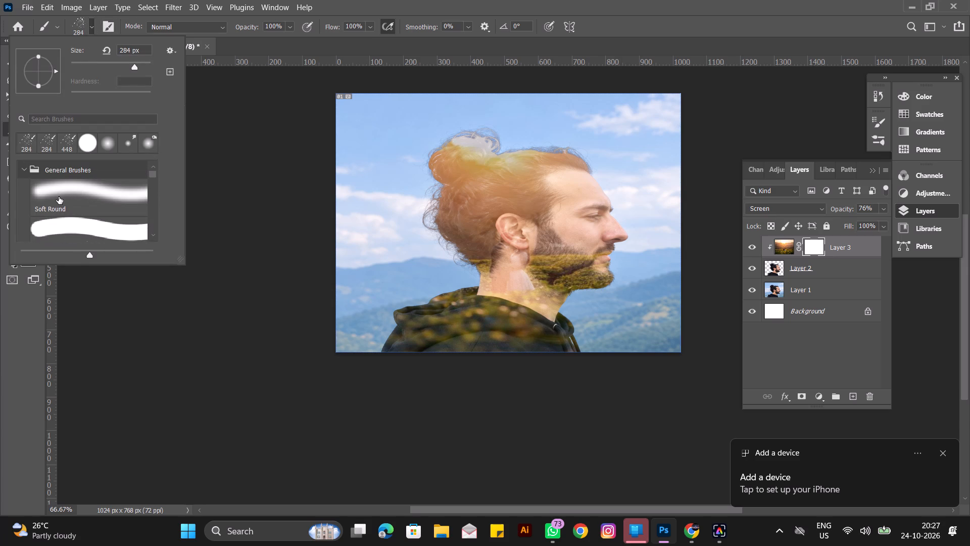
pyautogui.click(59, 197)
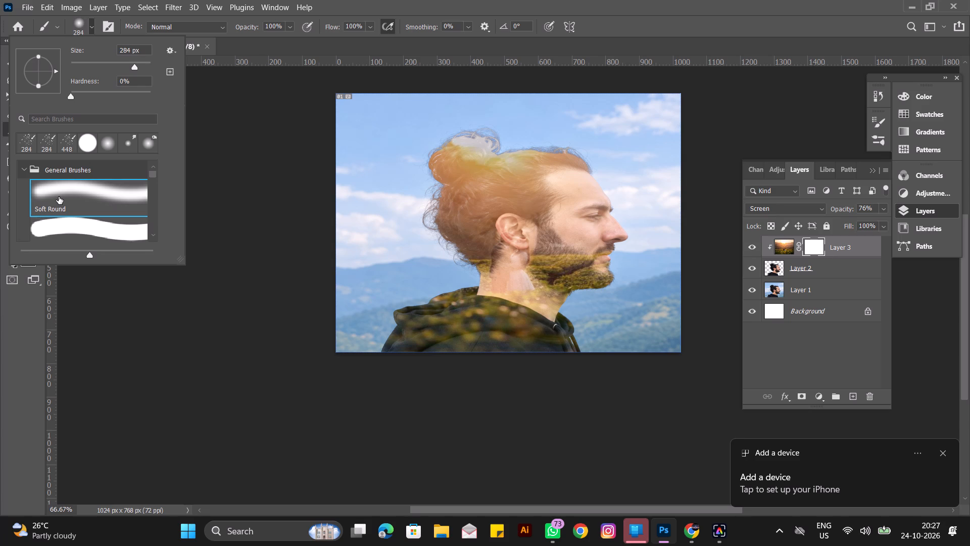
# Confirm the Soft Round brush and swap the colours to make black the foreground colour.
pyautogui.click(50, 196)
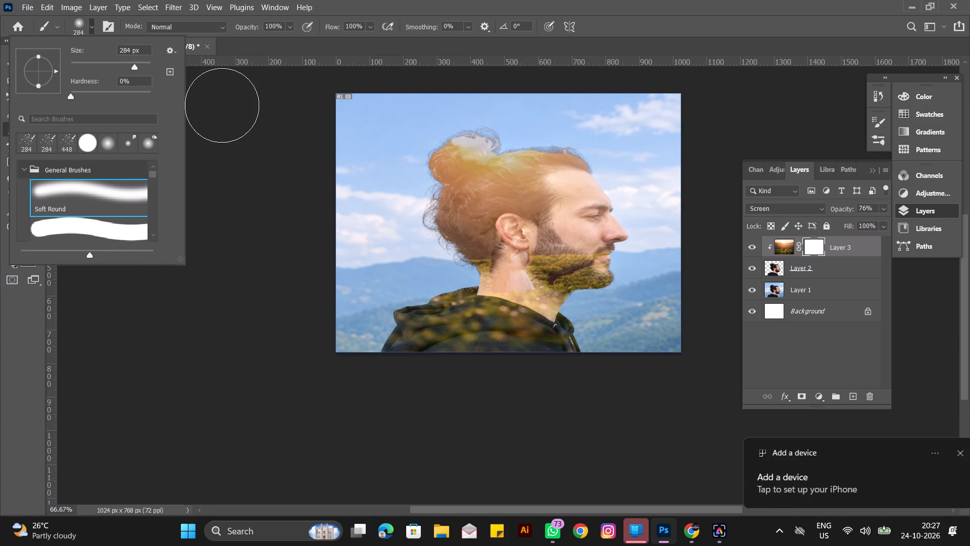
pyautogui.click(222, 105)
pyautogui.click(34, 244)
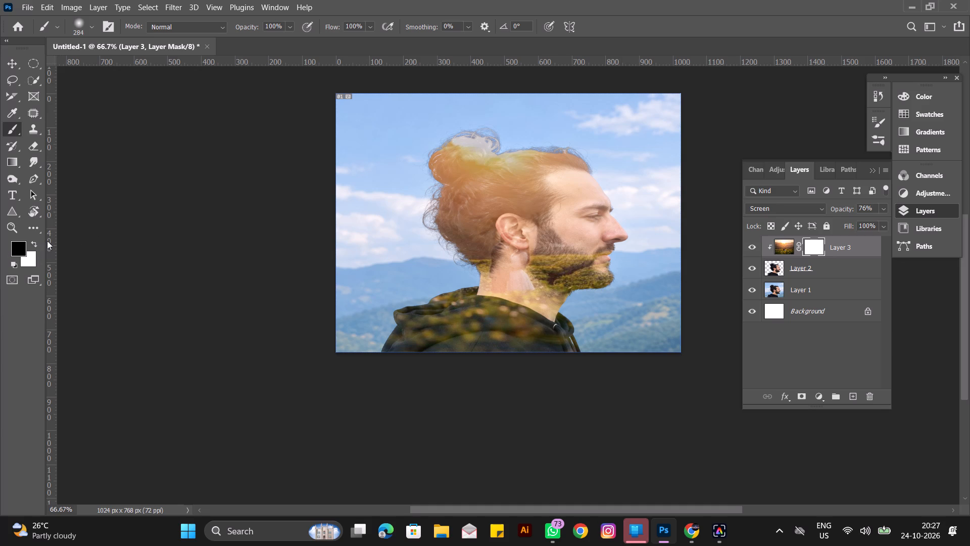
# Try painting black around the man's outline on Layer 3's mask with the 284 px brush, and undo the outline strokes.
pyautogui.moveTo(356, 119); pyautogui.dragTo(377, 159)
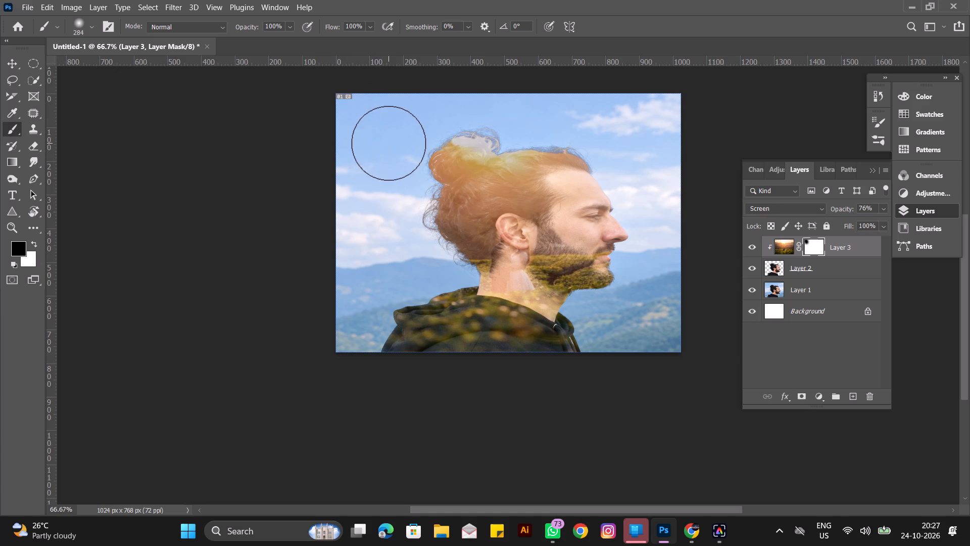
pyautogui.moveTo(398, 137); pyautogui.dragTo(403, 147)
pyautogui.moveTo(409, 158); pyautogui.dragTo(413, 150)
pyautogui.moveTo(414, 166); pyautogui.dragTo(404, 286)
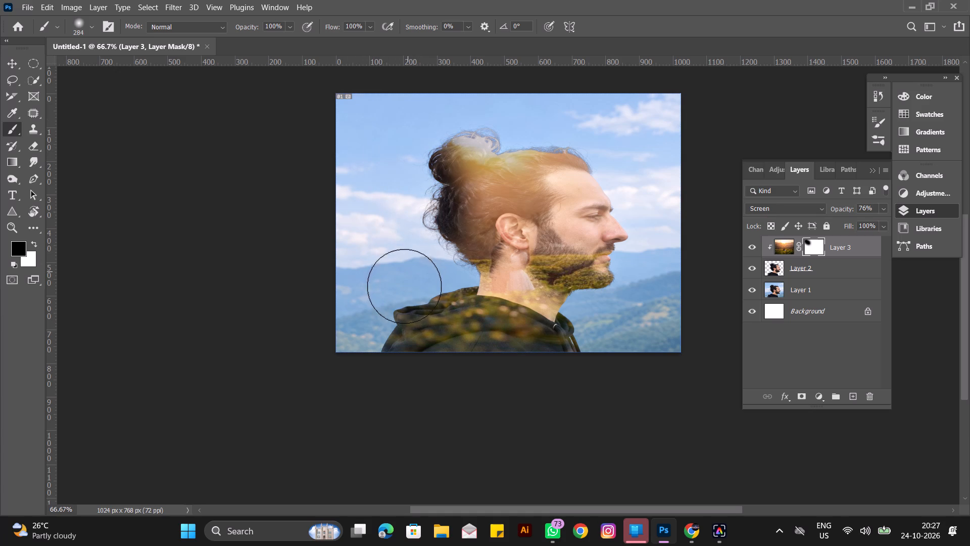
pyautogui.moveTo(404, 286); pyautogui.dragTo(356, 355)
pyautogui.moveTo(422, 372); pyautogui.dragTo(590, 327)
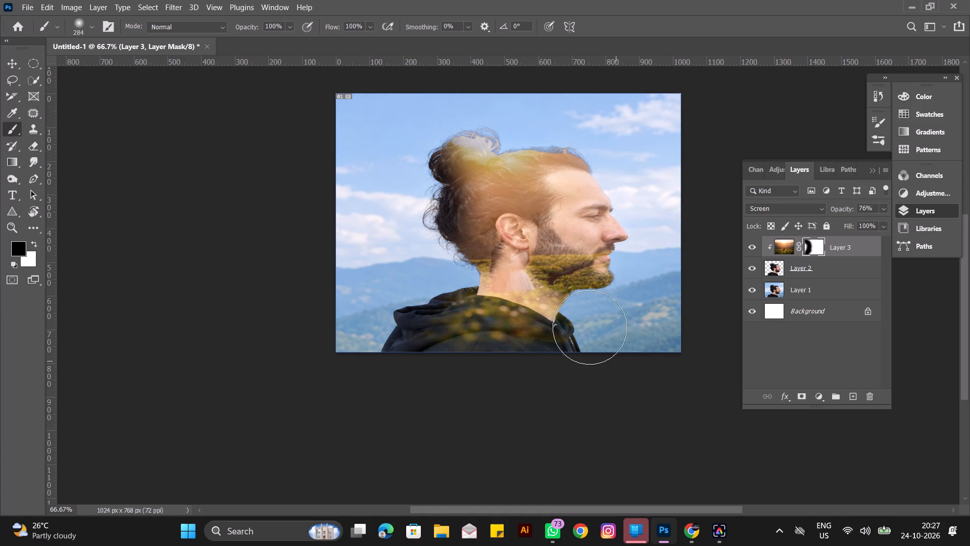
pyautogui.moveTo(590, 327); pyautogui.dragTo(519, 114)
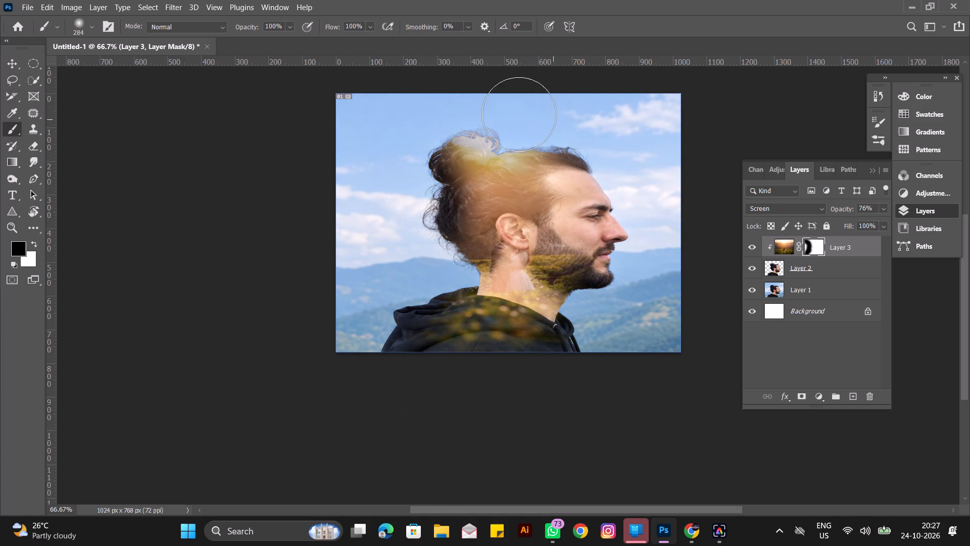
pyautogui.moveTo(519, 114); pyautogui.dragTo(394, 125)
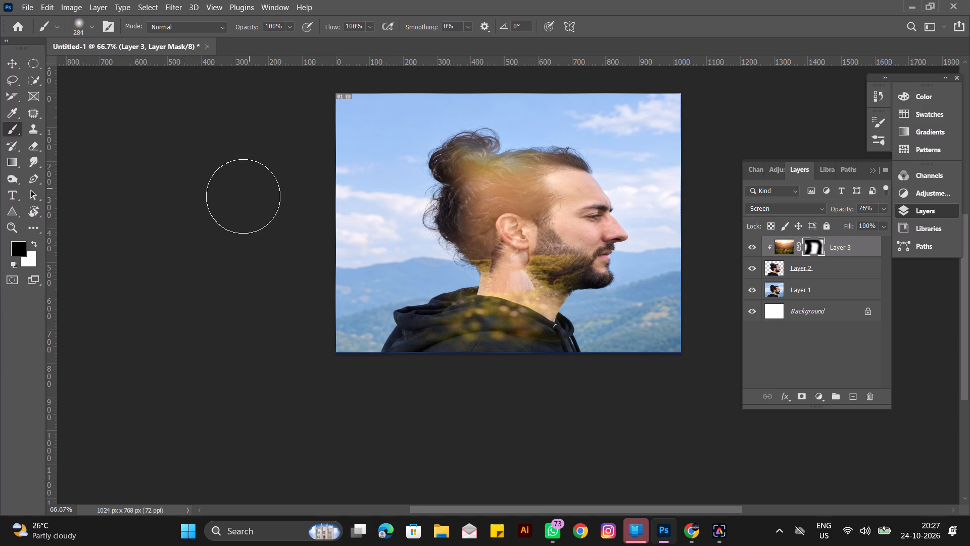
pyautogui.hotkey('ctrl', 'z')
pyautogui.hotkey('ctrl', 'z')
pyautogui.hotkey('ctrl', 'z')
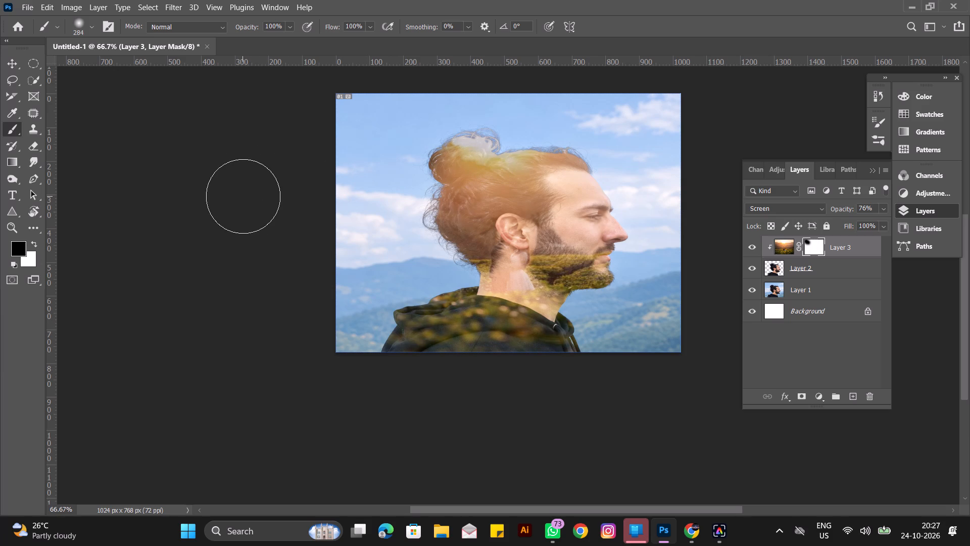
# Reduce the brush to 90 px and paint black on Layer 3's mask along the man's face, hoodie, back hair, bun and hairline.
pyautogui.write('[[[[[[[')
pyautogui.moveTo(579, 132); pyautogui.dragTo(594, 163)
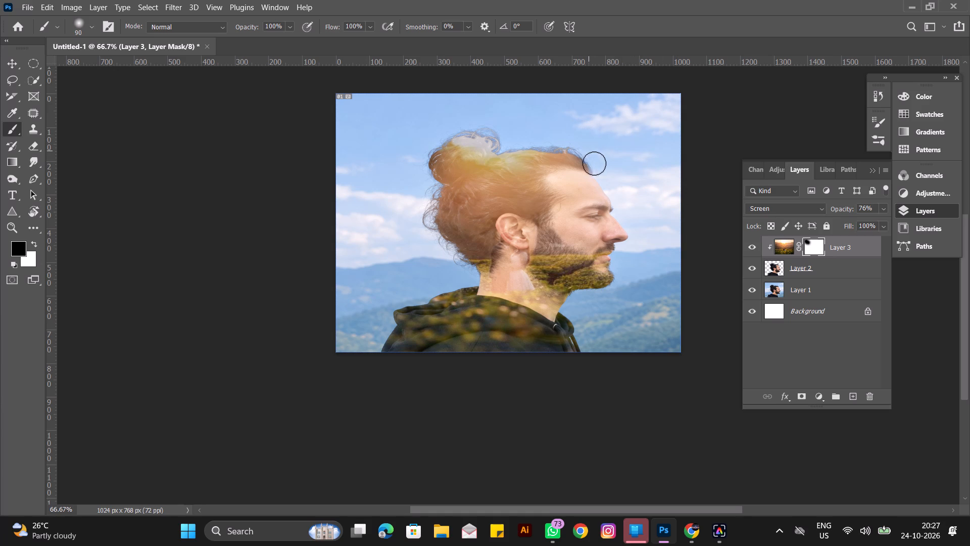
pyautogui.moveTo(594, 163); pyautogui.dragTo(617, 269)
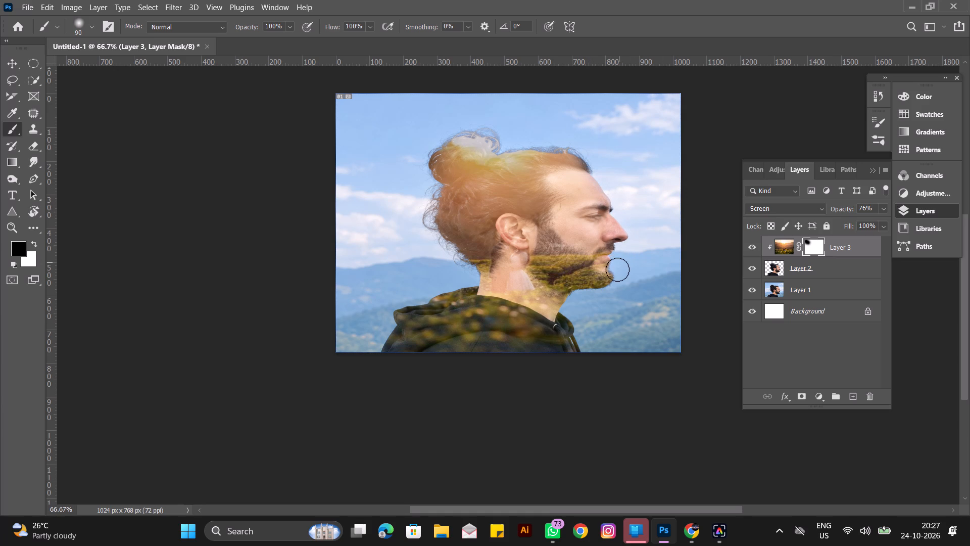
pyautogui.moveTo(617, 269); pyautogui.dragTo(588, 294)
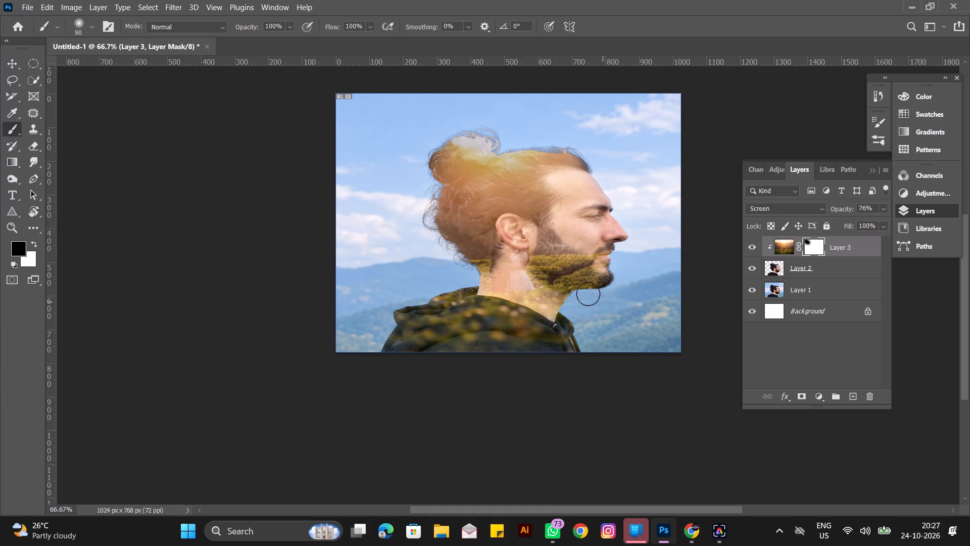
pyautogui.moveTo(588, 294); pyautogui.dragTo(575, 347)
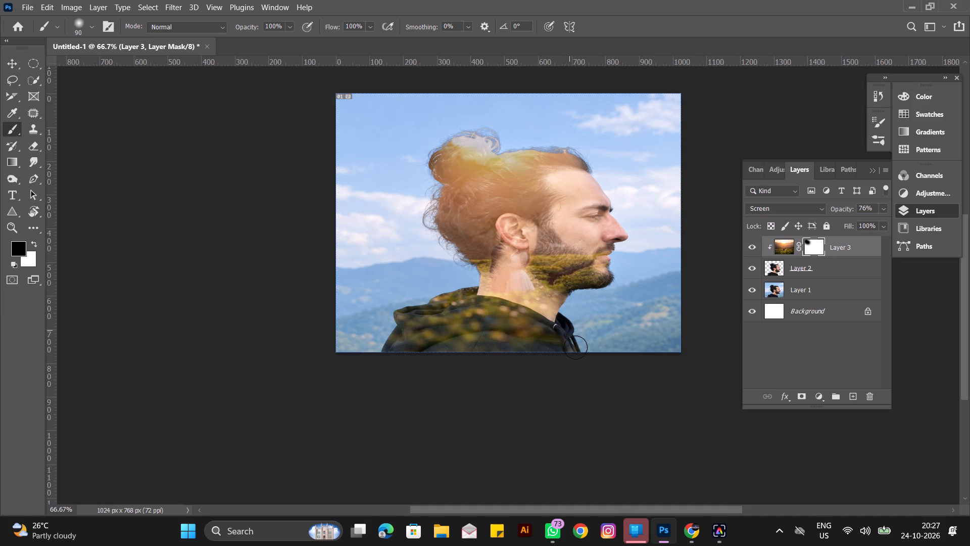
pyautogui.moveTo(575, 347); pyautogui.dragTo(507, 354)
pyautogui.moveTo(507, 354); pyautogui.dragTo(442, 301)
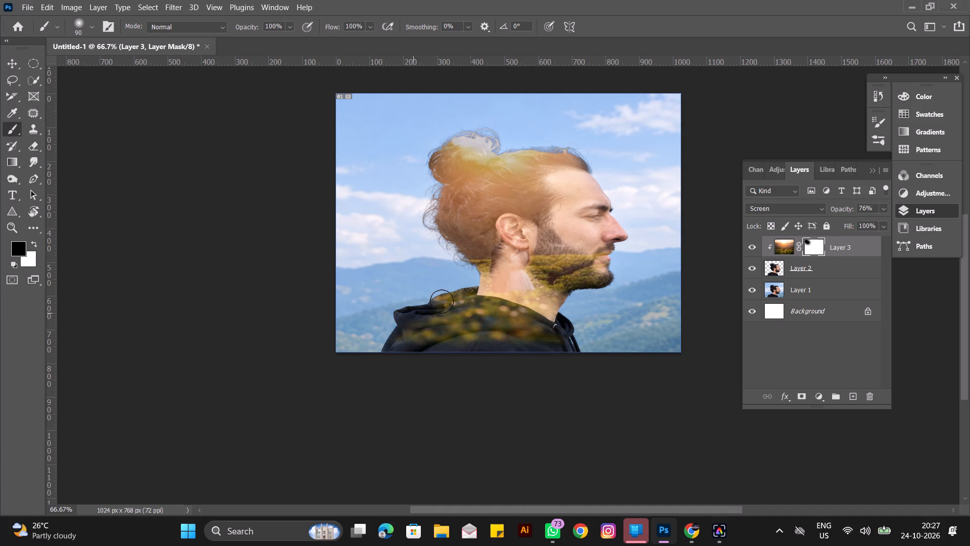
pyautogui.moveTo(442, 301); pyautogui.dragTo(444, 204)
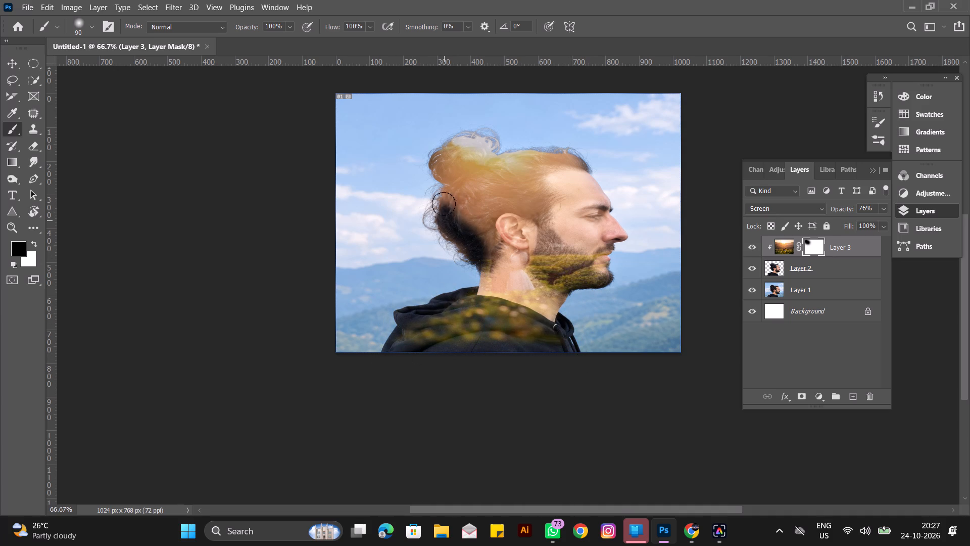
pyautogui.moveTo(444, 204); pyautogui.dragTo(539, 154)
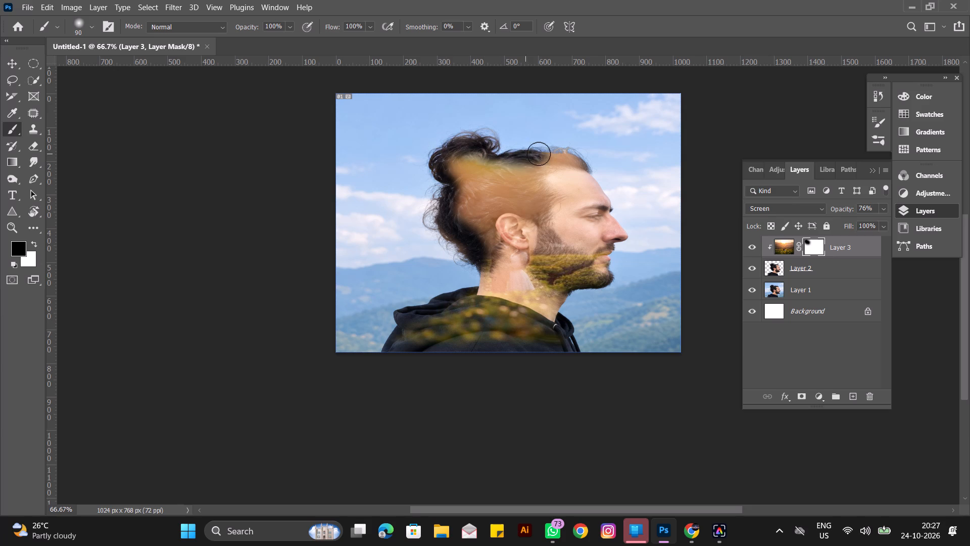
pyautogui.moveTo(539, 154); pyautogui.dragTo(630, 245)
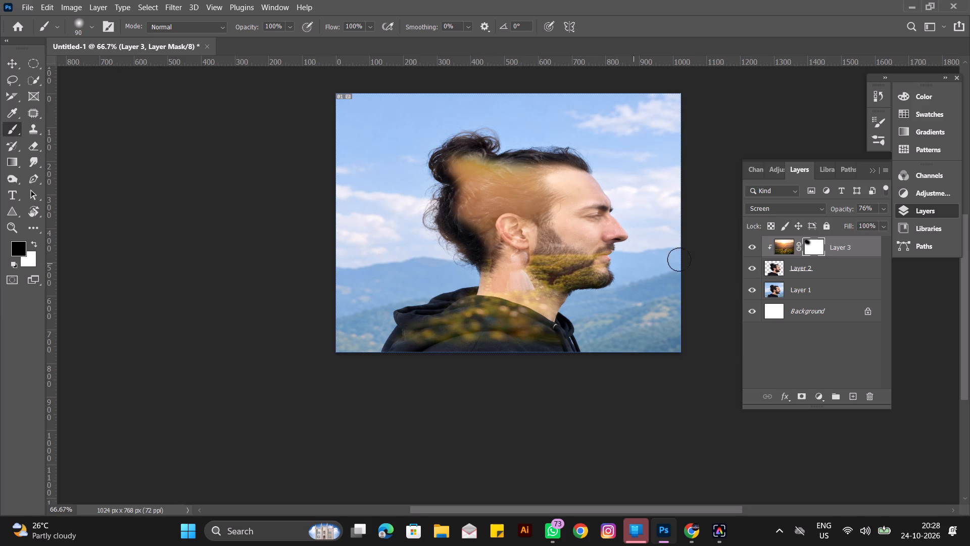
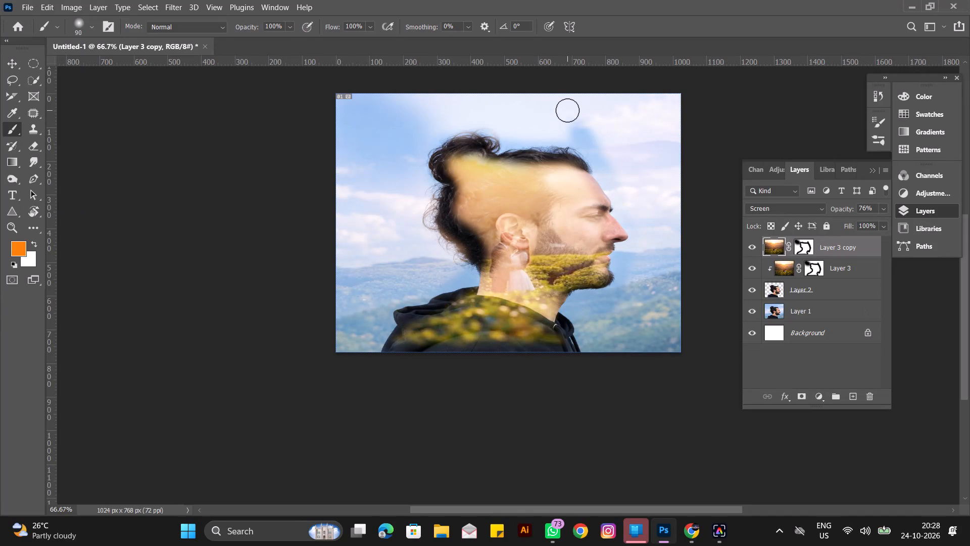
# Delete the layer mask from Layer 3 copy without applying it.
pyautogui.moveTo(801, 244); pyautogui.dragTo(836, 330)
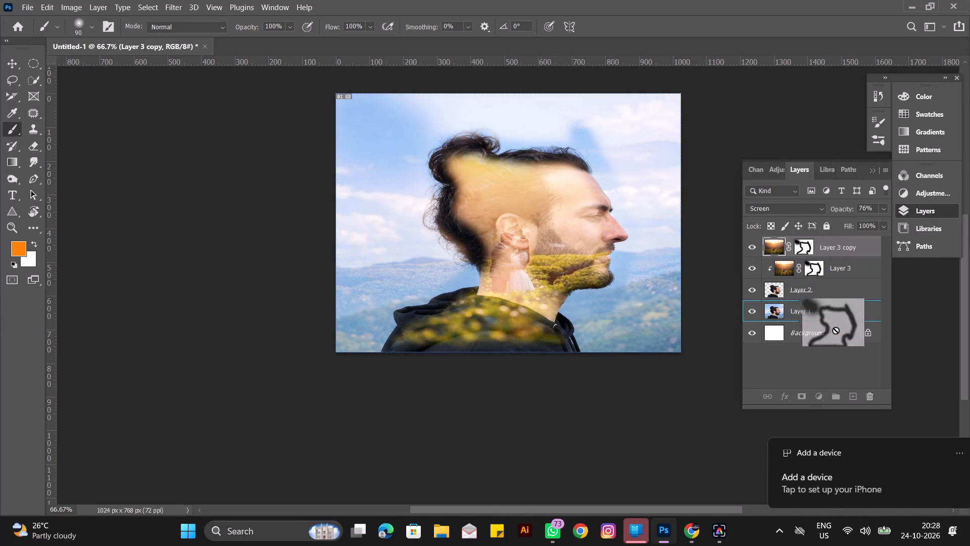
pyautogui.moveTo(836, 330); pyautogui.dragTo(871, 393)
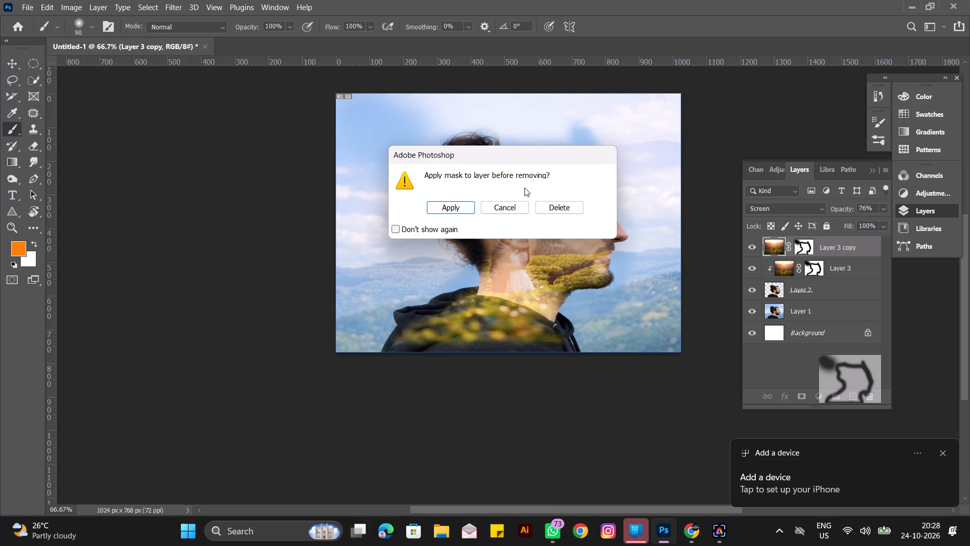
pyautogui.click(553, 209)
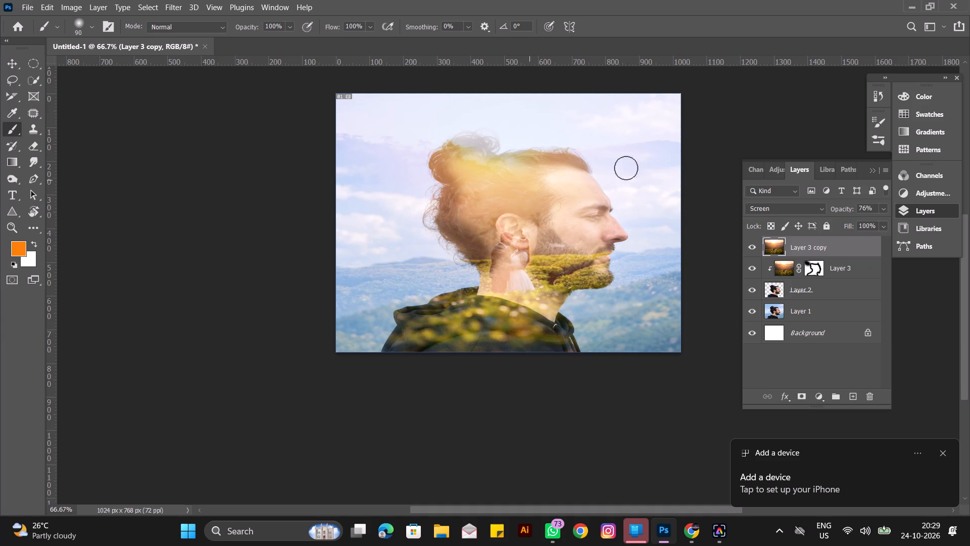
# Set Layer 3 copy's blend mode to Multiply and its opacity to 65%.
pyautogui.click(795, 206)
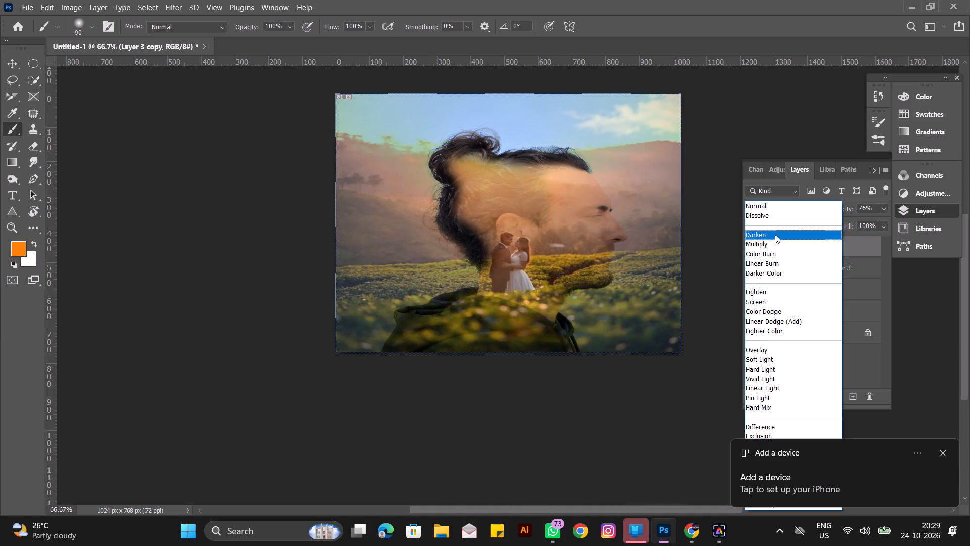
pyautogui.click(770, 243)
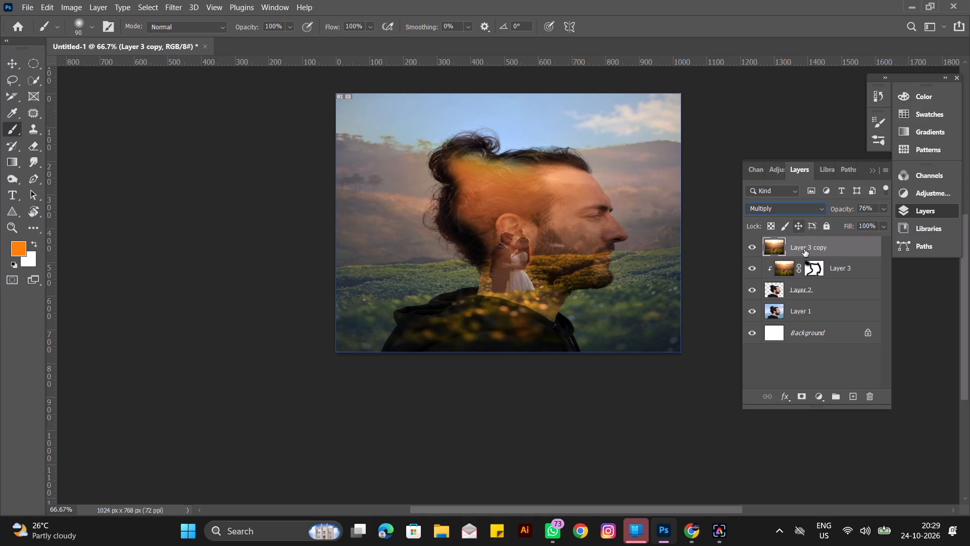
pyautogui.click(884, 208)
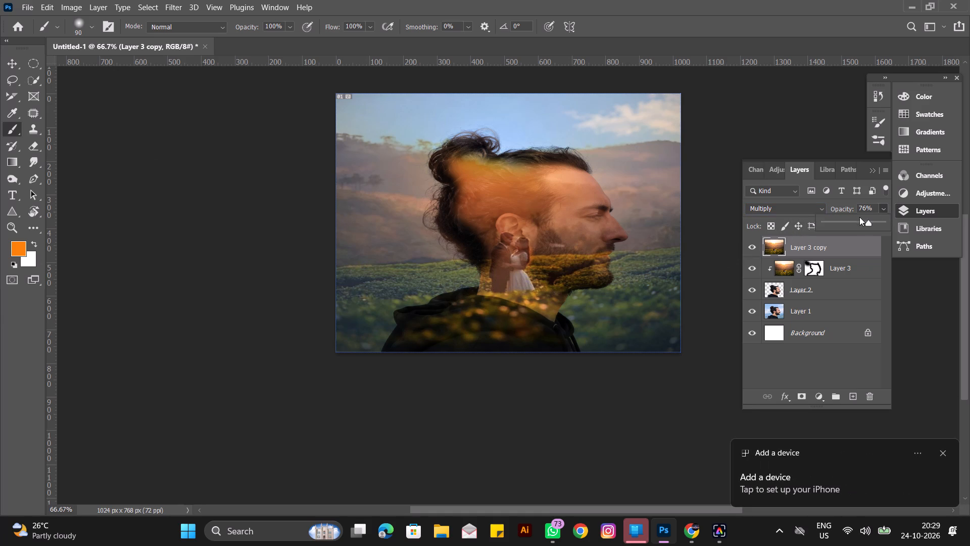
pyautogui.moveTo(865, 223); pyautogui.dragTo(875, 223)
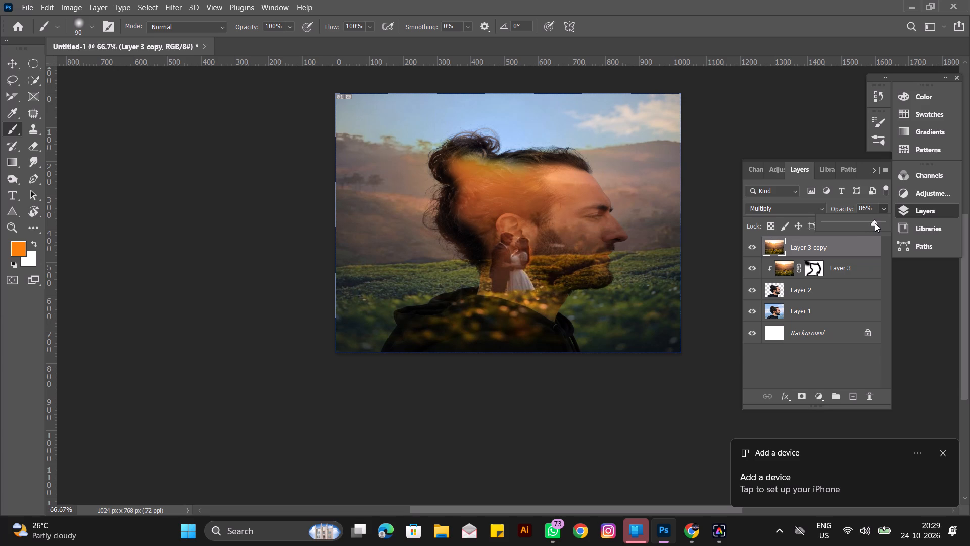
pyautogui.moveTo(875, 223); pyautogui.dragTo(864, 223)
pyautogui.moveTo(864, 223); pyautogui.dragTo(843, 224)
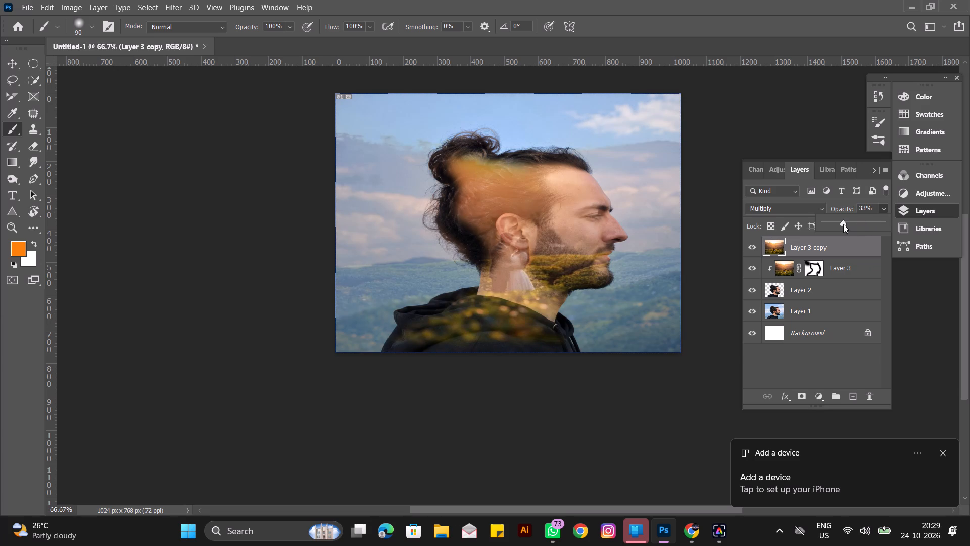
pyautogui.moveTo(843, 224); pyautogui.dragTo(851, 224)
pyautogui.moveTo(851, 224); pyautogui.dragTo(860, 224)
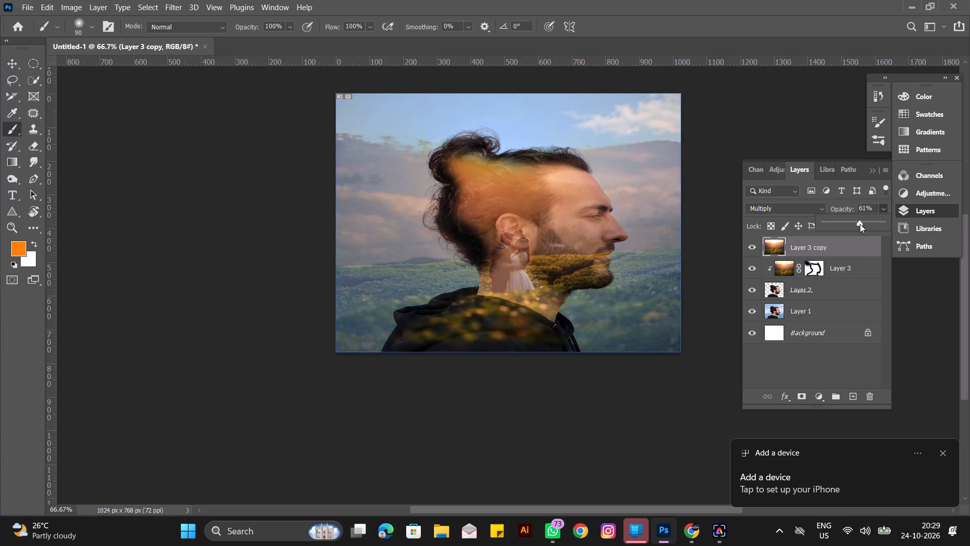
pyautogui.moveTo(860, 224); pyautogui.dragTo(863, 225)
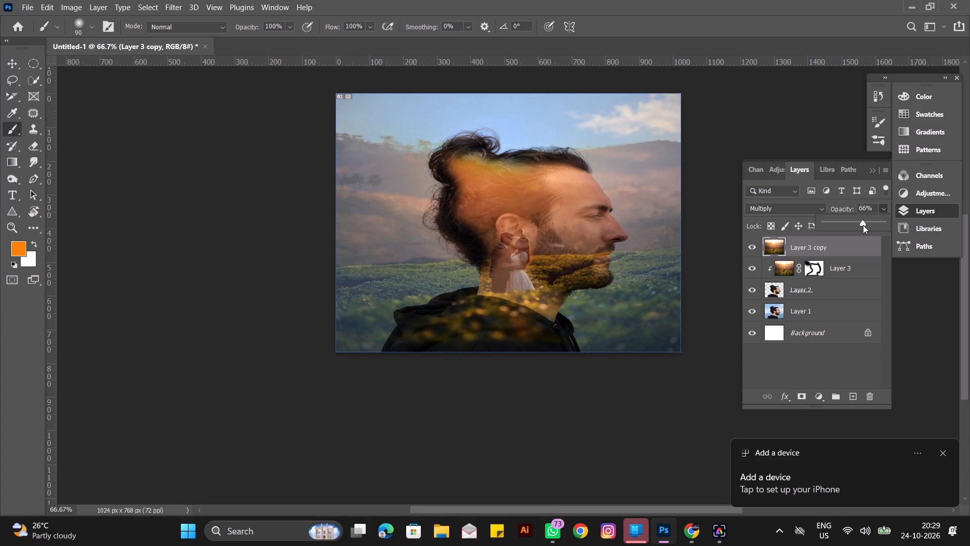
pyautogui.moveTo(863, 225); pyautogui.dragTo(862, 225)
# Add a new white layer mask to Layer 3 copy.
pyautogui.click(802, 396)
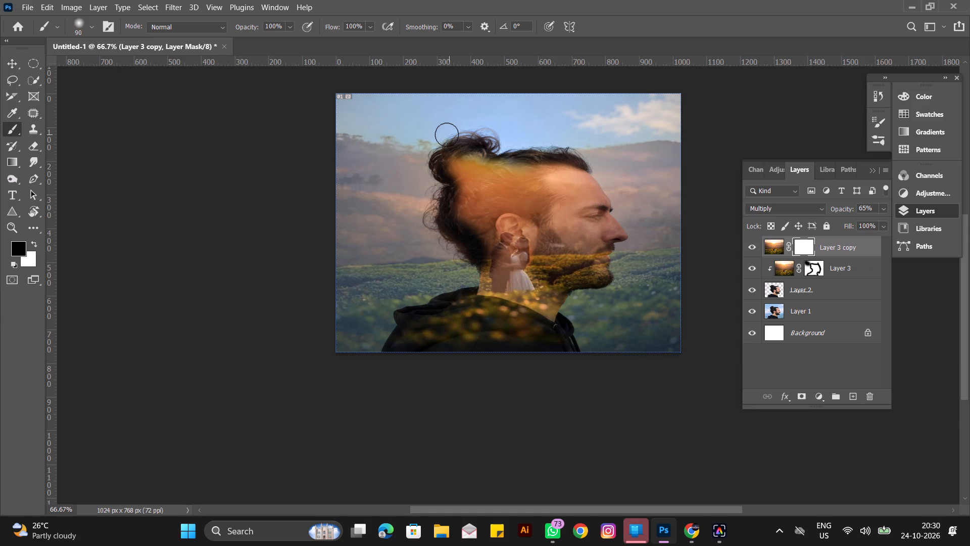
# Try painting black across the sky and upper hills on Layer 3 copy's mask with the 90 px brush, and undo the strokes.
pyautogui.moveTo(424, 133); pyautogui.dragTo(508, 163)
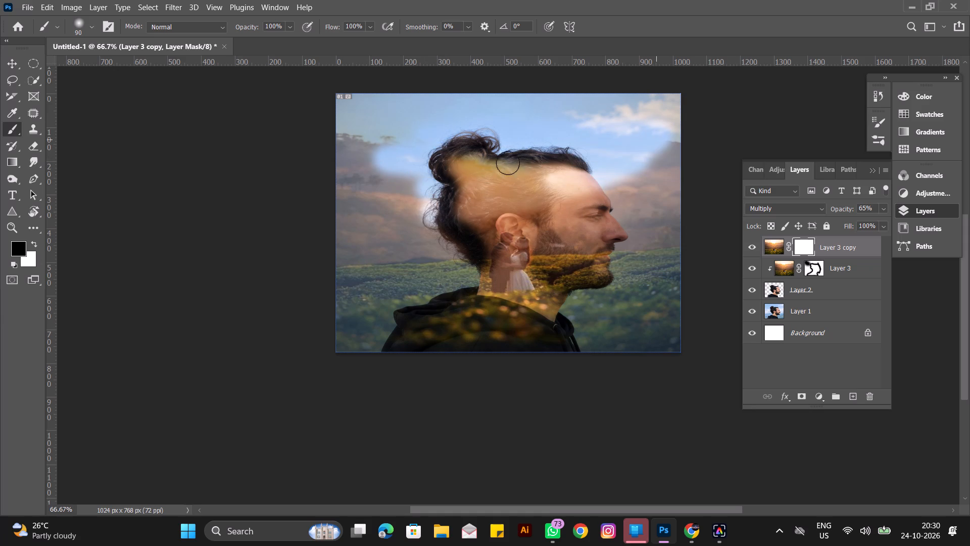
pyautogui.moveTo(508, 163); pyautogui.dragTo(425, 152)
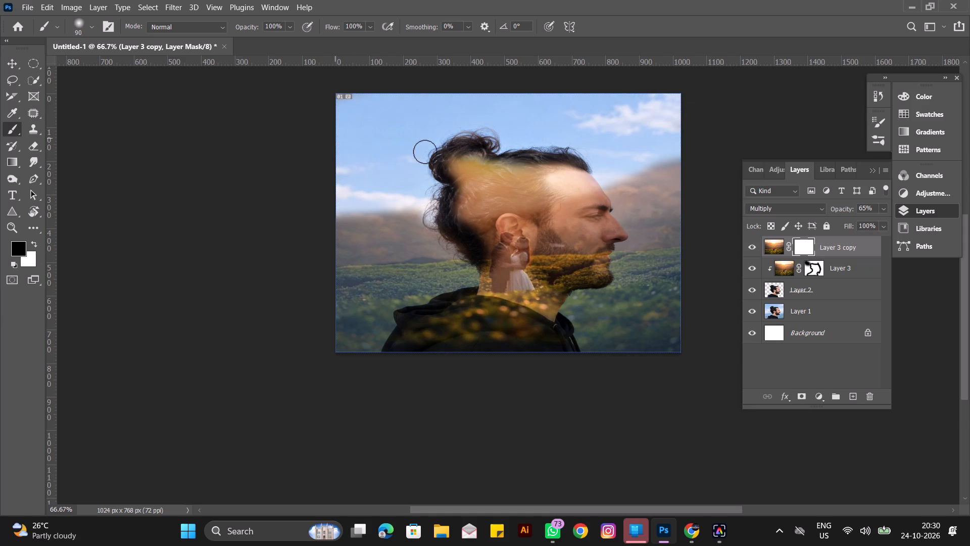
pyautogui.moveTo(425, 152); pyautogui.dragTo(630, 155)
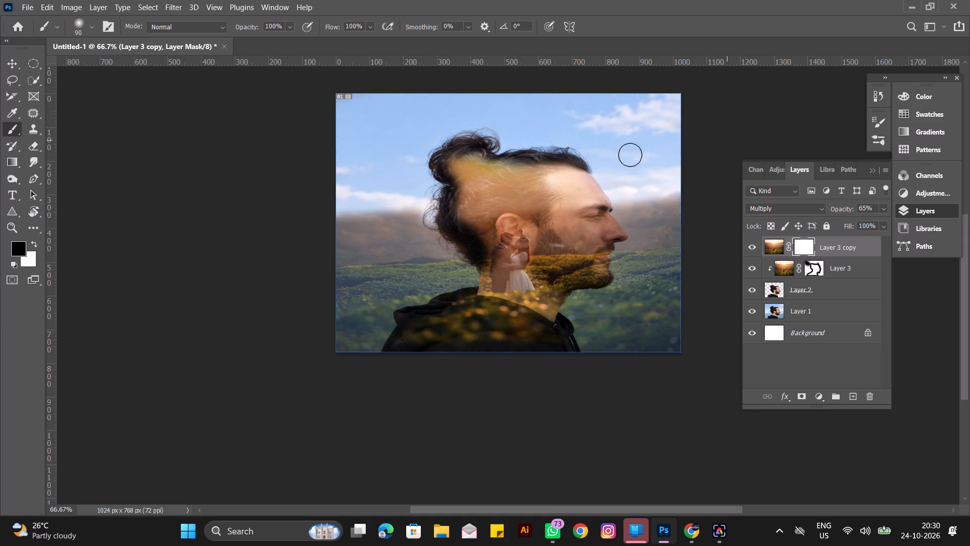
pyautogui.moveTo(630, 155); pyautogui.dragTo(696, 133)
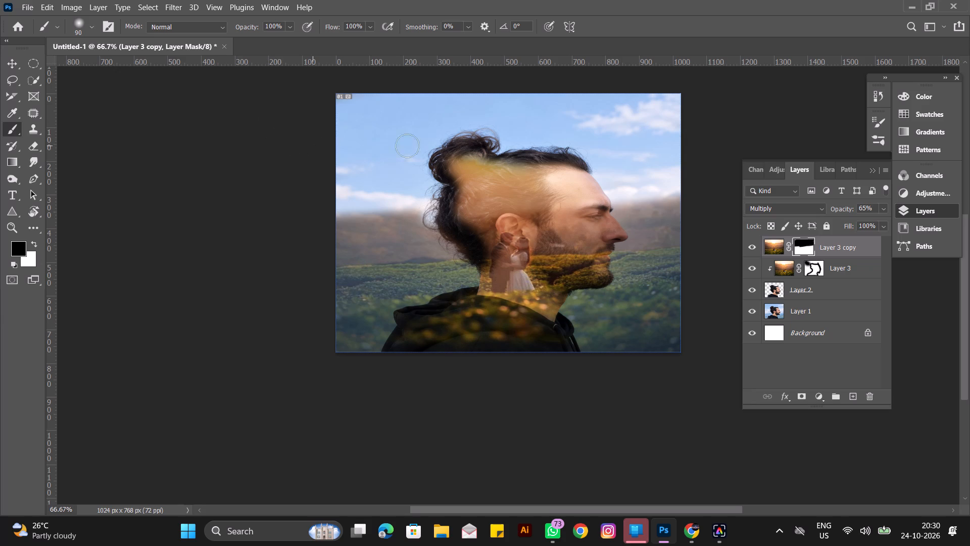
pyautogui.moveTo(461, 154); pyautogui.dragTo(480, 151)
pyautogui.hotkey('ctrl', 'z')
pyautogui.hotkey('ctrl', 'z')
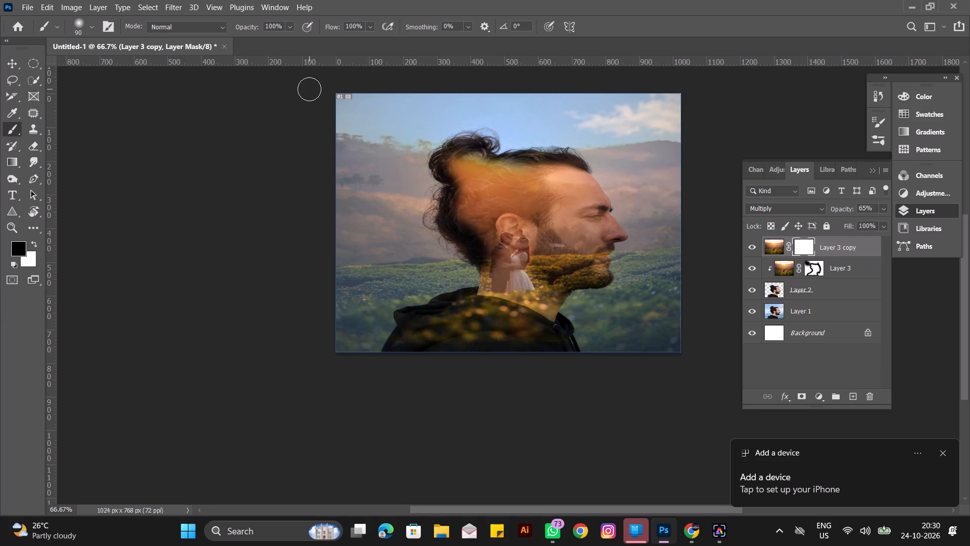
# Enlarge the brush to 250 px and paint black on Layer 3 copy's mask across the sky and around the top of the man's head.
pyautogui.write(']]]]]]')
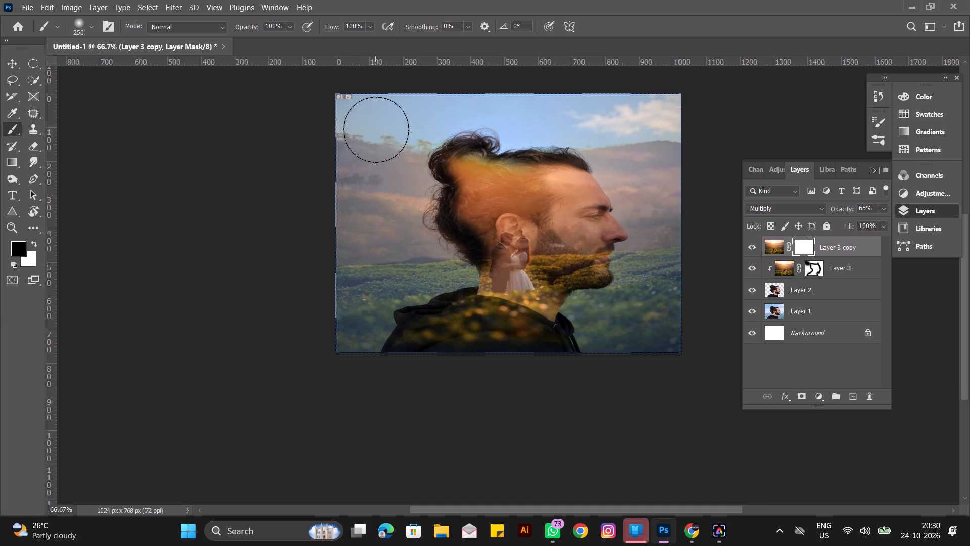
pyautogui.moveTo(423, 129); pyautogui.dragTo(566, 126)
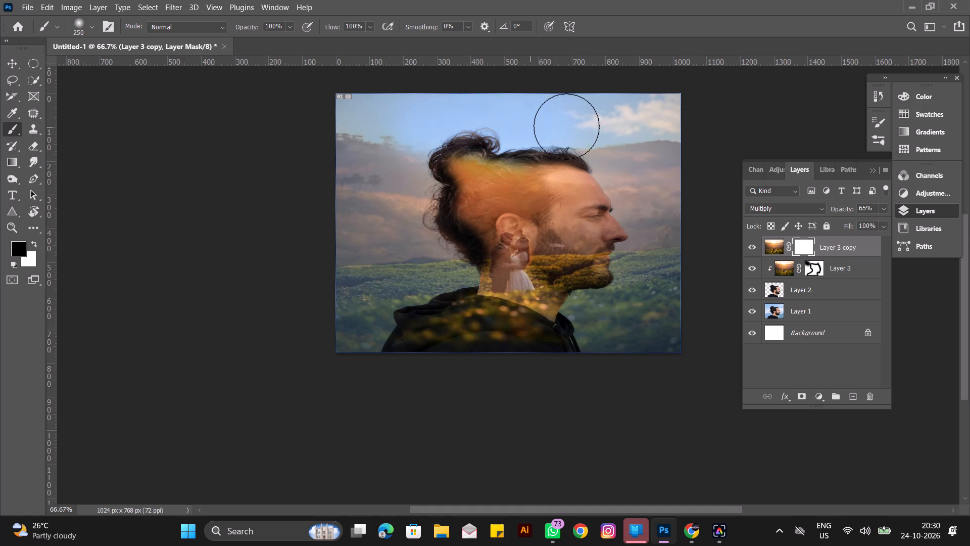
pyautogui.moveTo(566, 126); pyautogui.dragTo(622, 140)
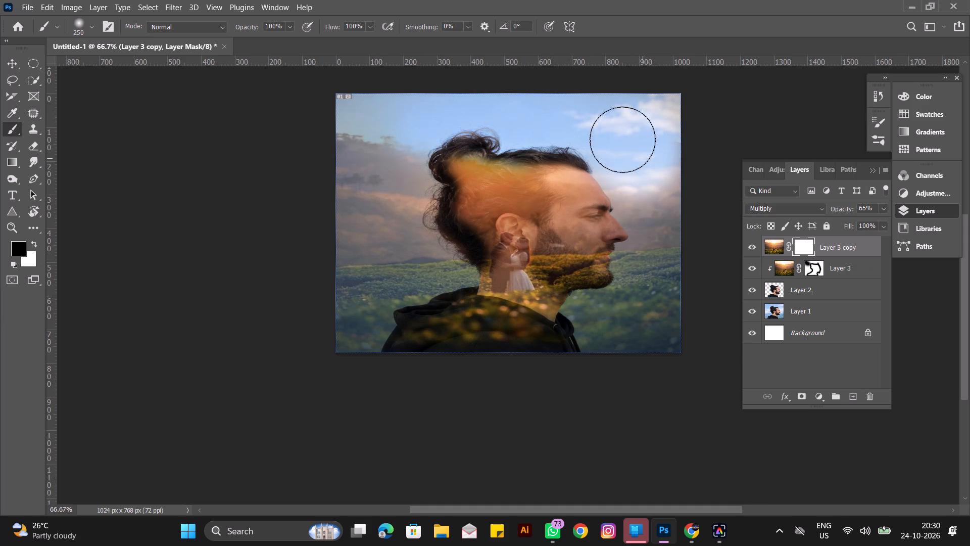
pyautogui.moveTo(622, 140); pyautogui.dragTo(544, 163)
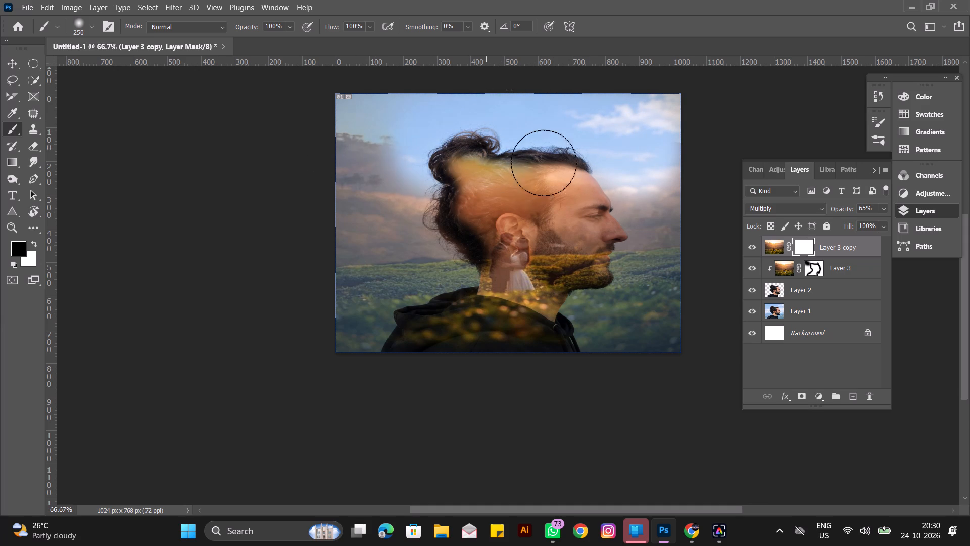
pyautogui.moveTo(544, 163); pyautogui.dragTo(419, 173)
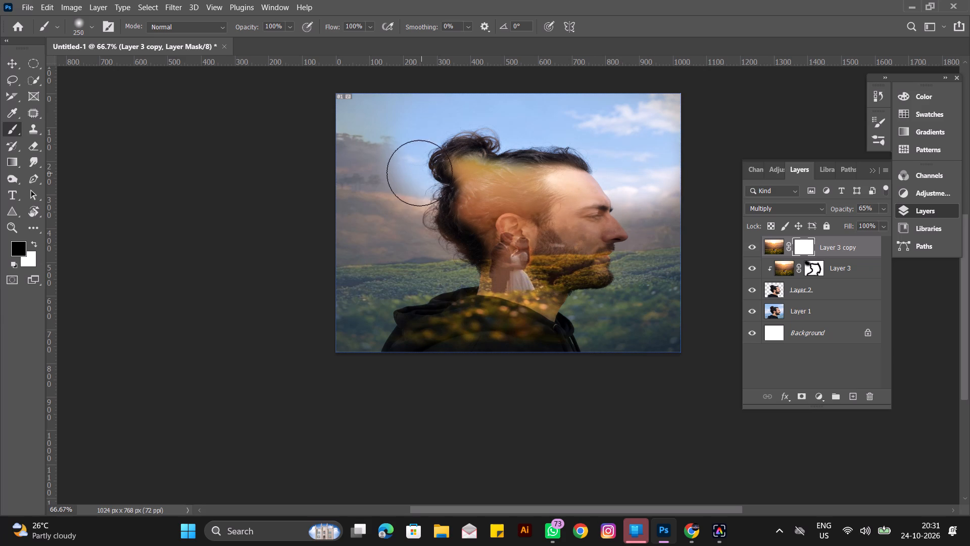
pyautogui.moveTo(419, 173); pyautogui.dragTo(410, 177)
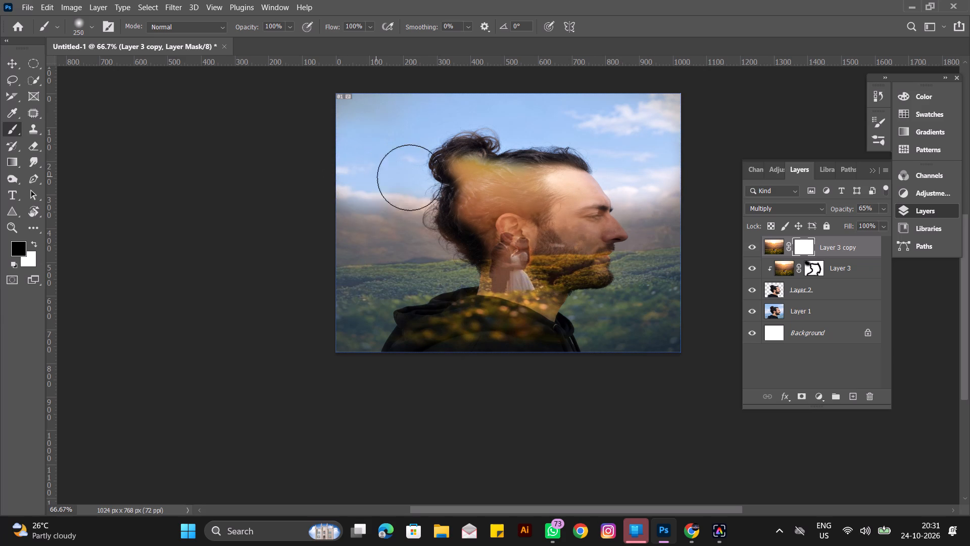
pyautogui.moveTo(410, 177); pyautogui.dragTo(399, 175)
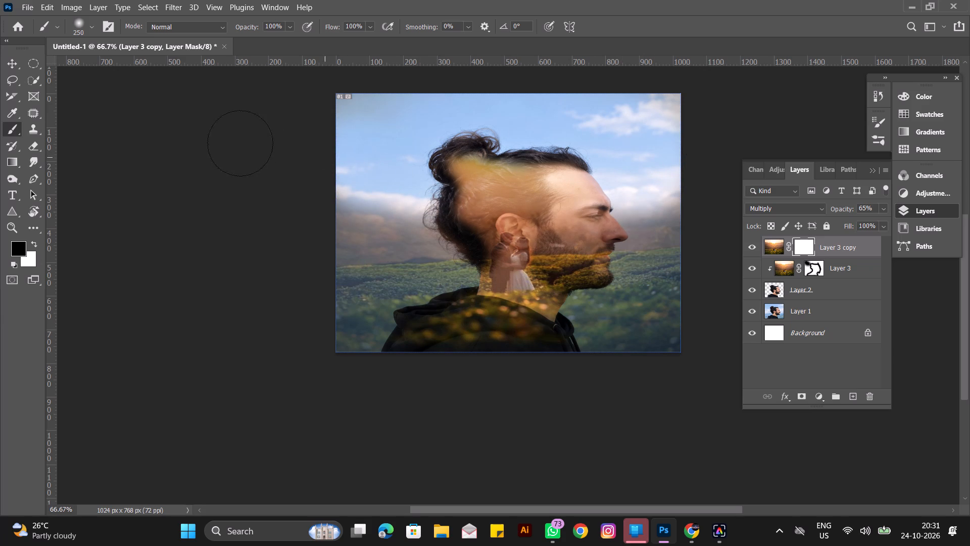
pyautogui.moveTo(293, 154); pyautogui.dragTo(398, 167)
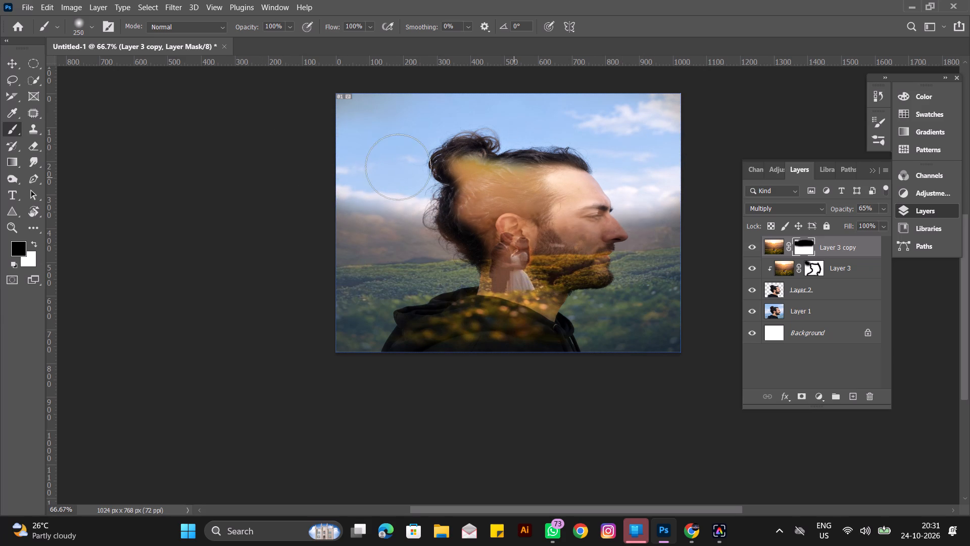
pyautogui.moveTo(398, 167); pyautogui.dragTo(315, 166)
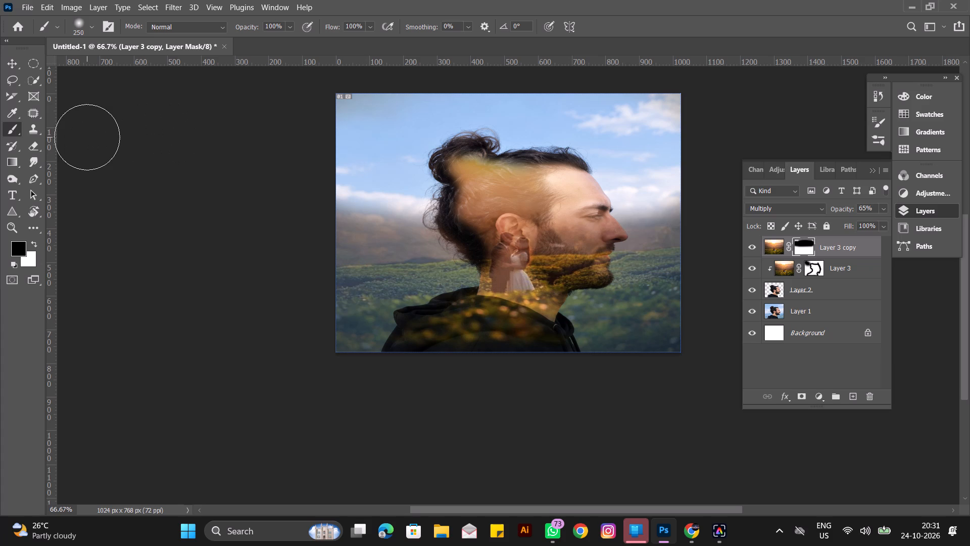
# Set the opacity of the clipped Layer 3 to 100%.
pyautogui.click(837, 270)
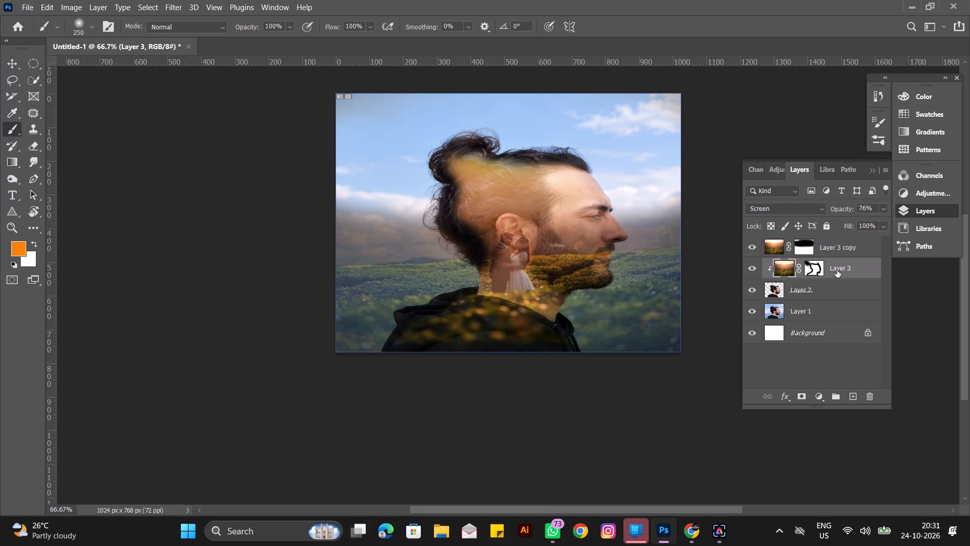
pyautogui.click(883, 209)
pyautogui.moveTo(864, 223); pyautogui.dragTo(881, 223)
pyautogui.moveTo(881, 223); pyautogui.dragTo(899, 224)
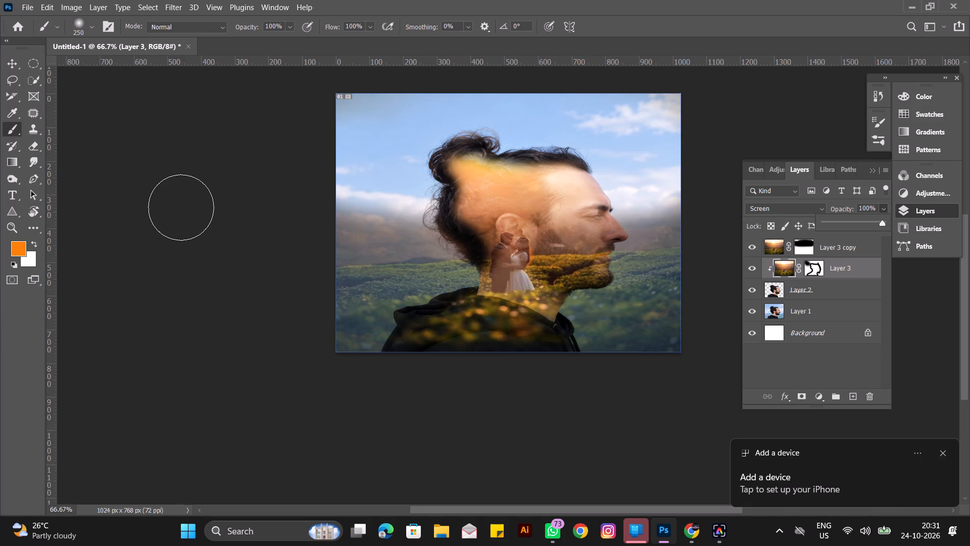
# Add a Hue/Saturation adjustment layer directly above Layer 2.
pyautogui.click(852, 283)
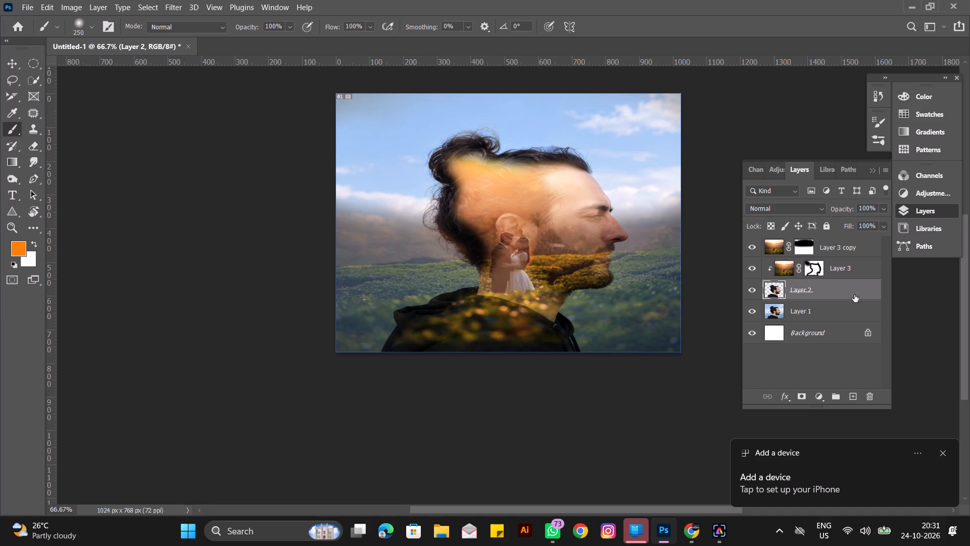
pyautogui.click(818, 396)
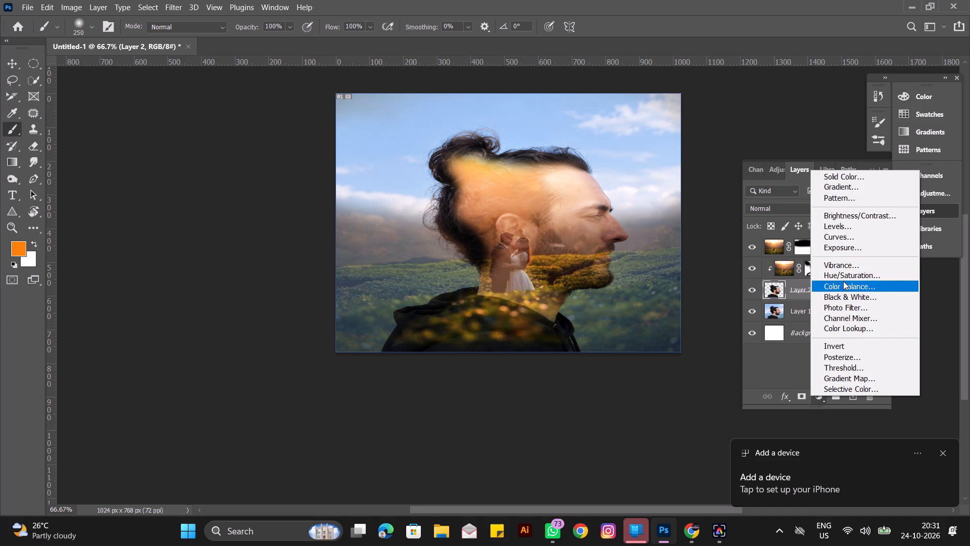
pyautogui.click(843, 281)
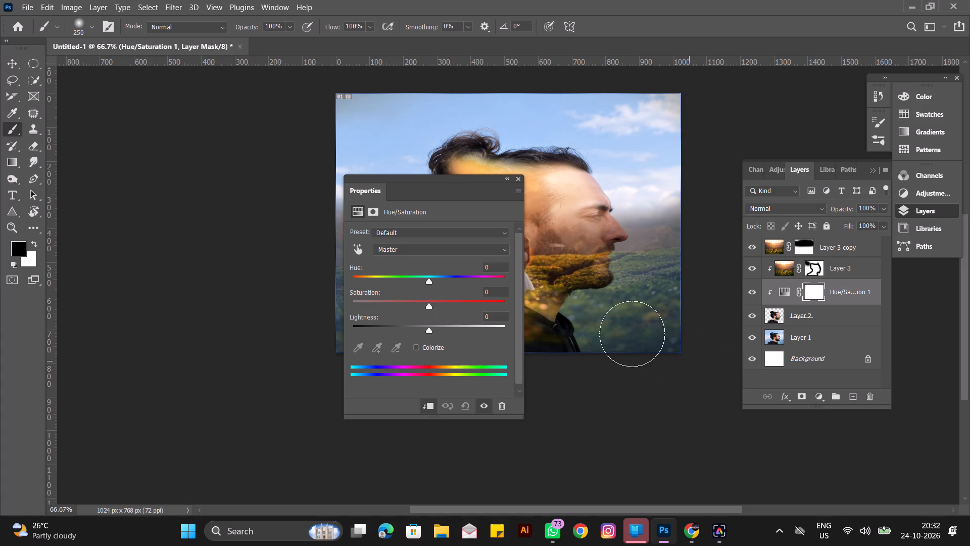
# Set the saturation of the Hue/Saturation adjustment clipped to Layer 2 to -56 and close its properties.
pyautogui.moveTo(490, 293); pyautogui.dragTo(471, 290)
pyautogui.press('-')
pyautogui.write('56')
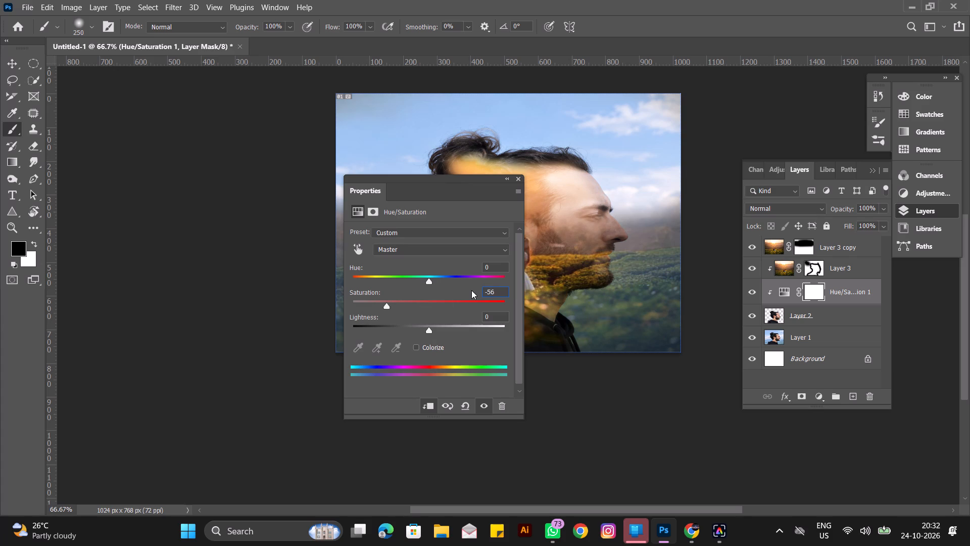
pyautogui.press('Return')
pyautogui.click(519, 179)
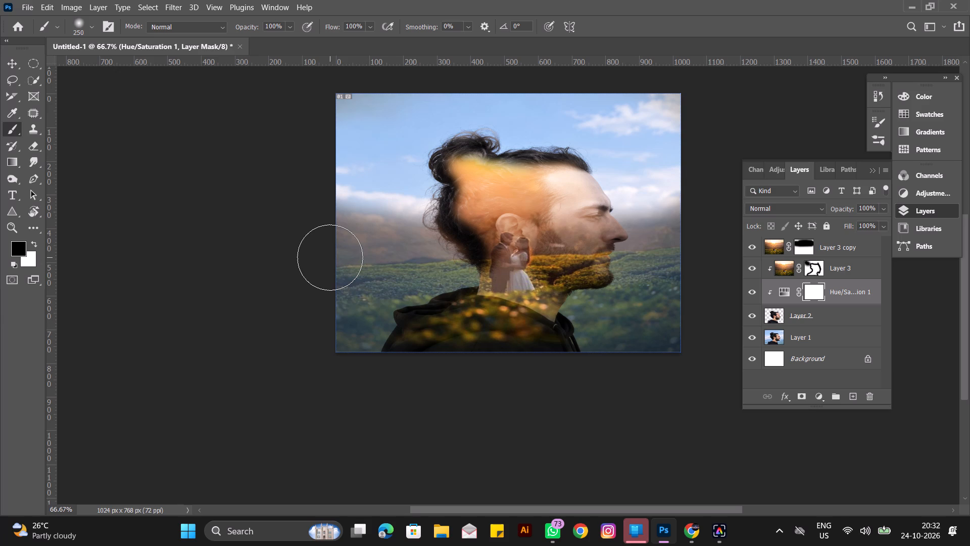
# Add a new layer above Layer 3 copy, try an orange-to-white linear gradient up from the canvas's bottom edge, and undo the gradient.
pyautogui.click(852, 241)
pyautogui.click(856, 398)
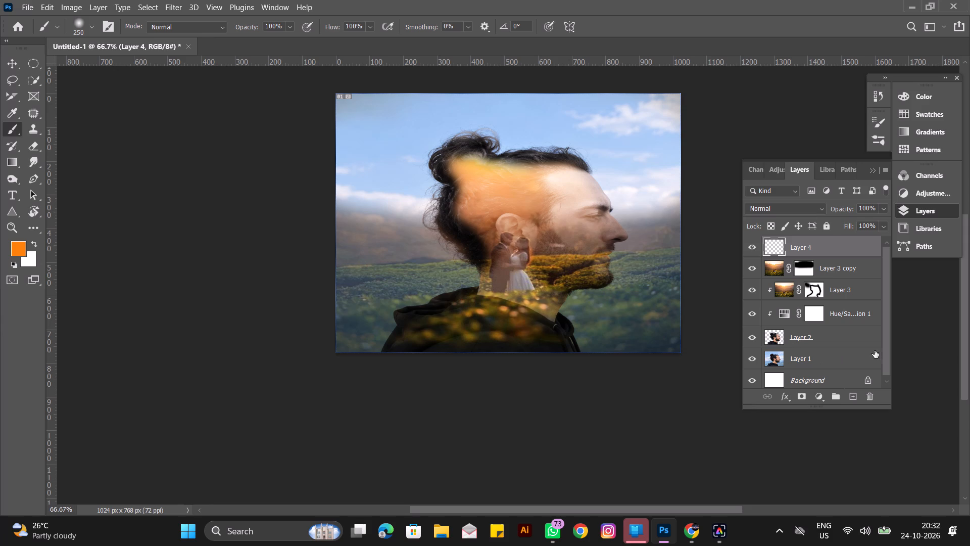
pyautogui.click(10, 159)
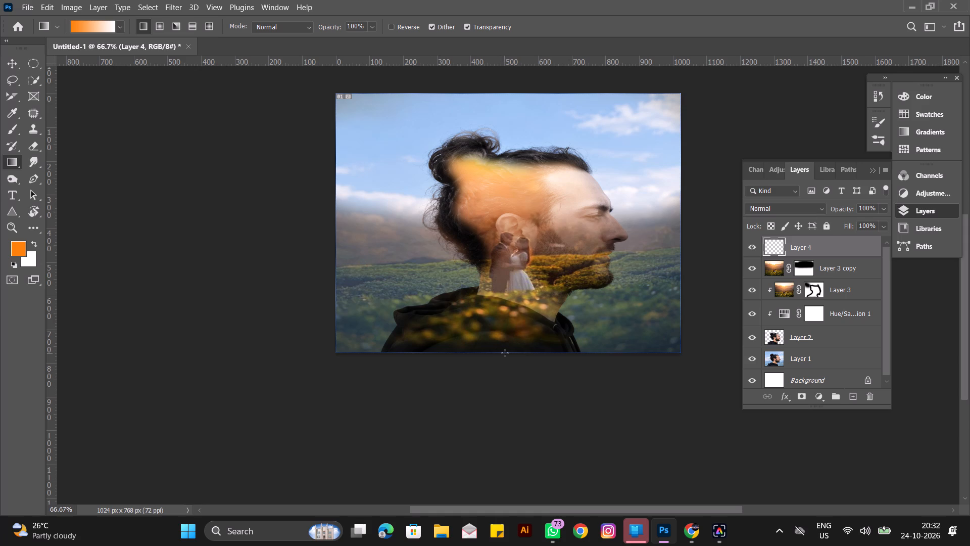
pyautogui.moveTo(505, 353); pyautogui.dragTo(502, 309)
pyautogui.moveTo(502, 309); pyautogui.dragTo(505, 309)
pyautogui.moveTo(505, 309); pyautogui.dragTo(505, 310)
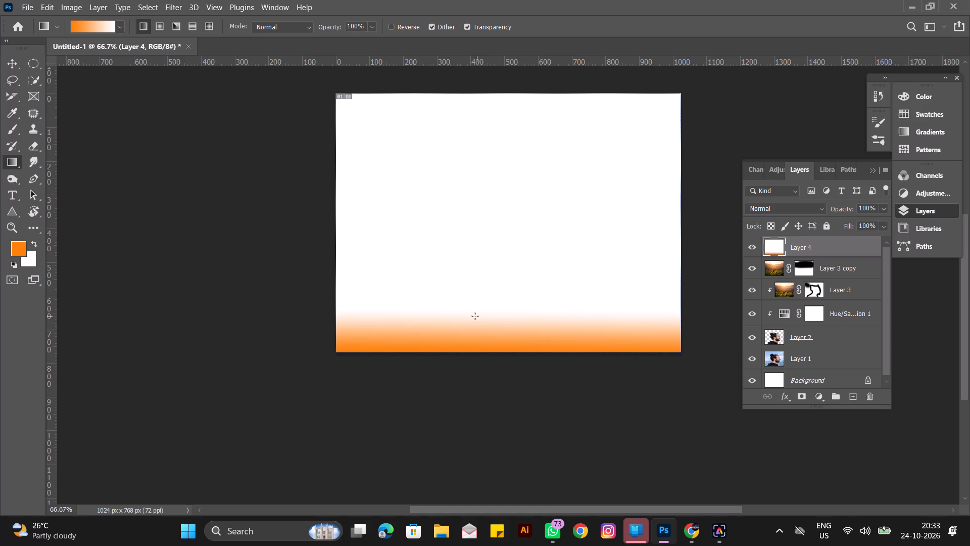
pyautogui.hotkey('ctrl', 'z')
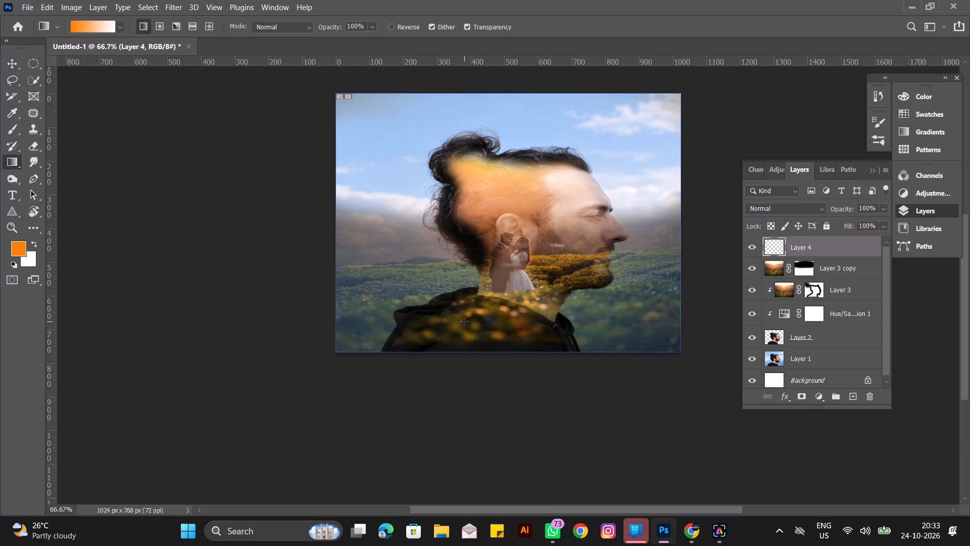
# Reset the foreground and background colours to the default black and white.
pyautogui.press('d')
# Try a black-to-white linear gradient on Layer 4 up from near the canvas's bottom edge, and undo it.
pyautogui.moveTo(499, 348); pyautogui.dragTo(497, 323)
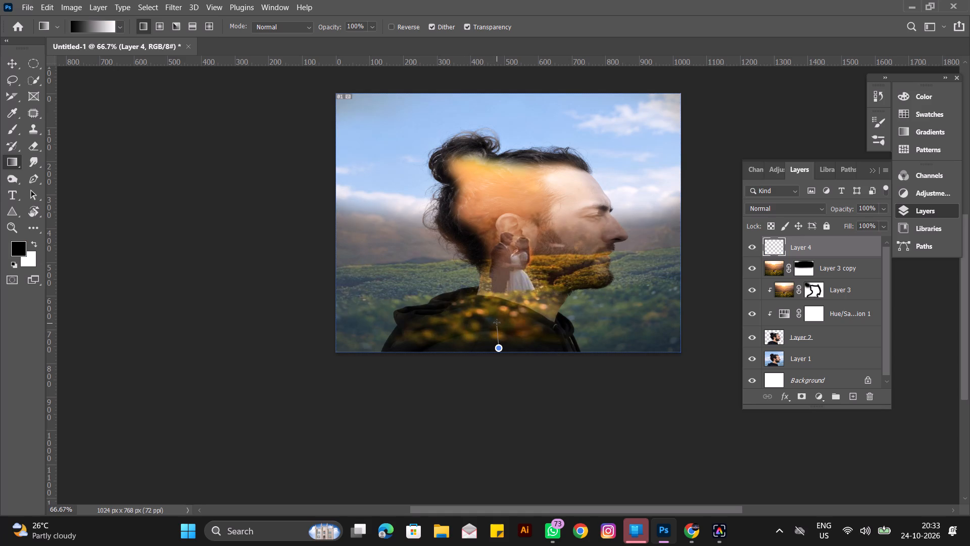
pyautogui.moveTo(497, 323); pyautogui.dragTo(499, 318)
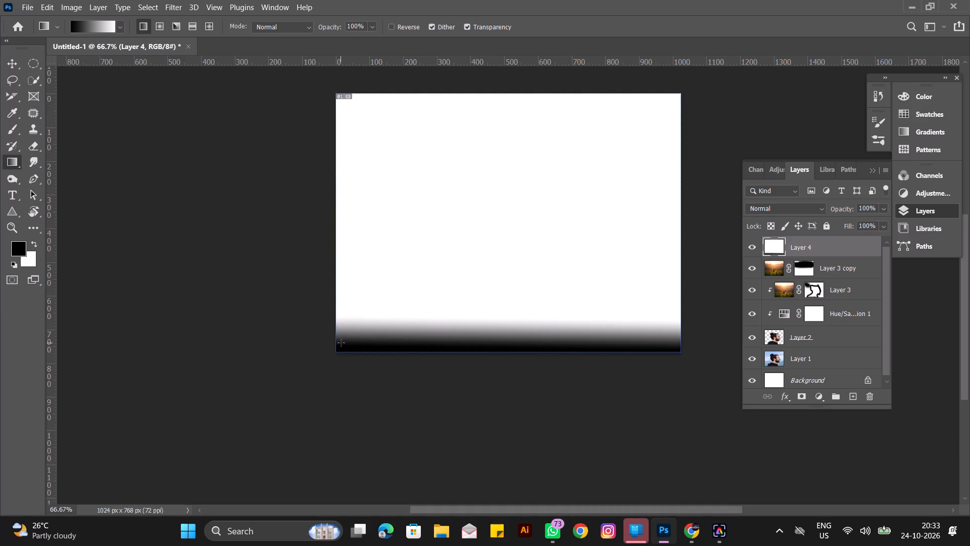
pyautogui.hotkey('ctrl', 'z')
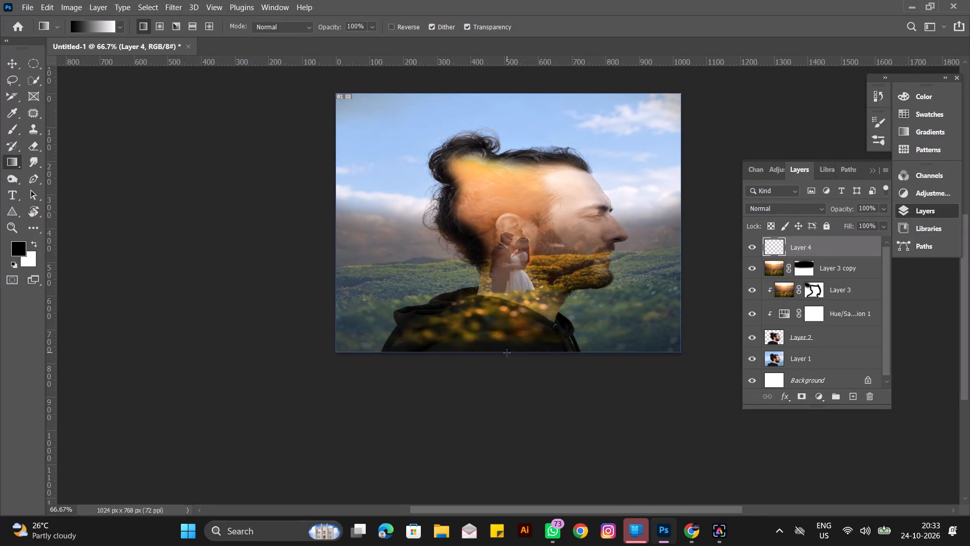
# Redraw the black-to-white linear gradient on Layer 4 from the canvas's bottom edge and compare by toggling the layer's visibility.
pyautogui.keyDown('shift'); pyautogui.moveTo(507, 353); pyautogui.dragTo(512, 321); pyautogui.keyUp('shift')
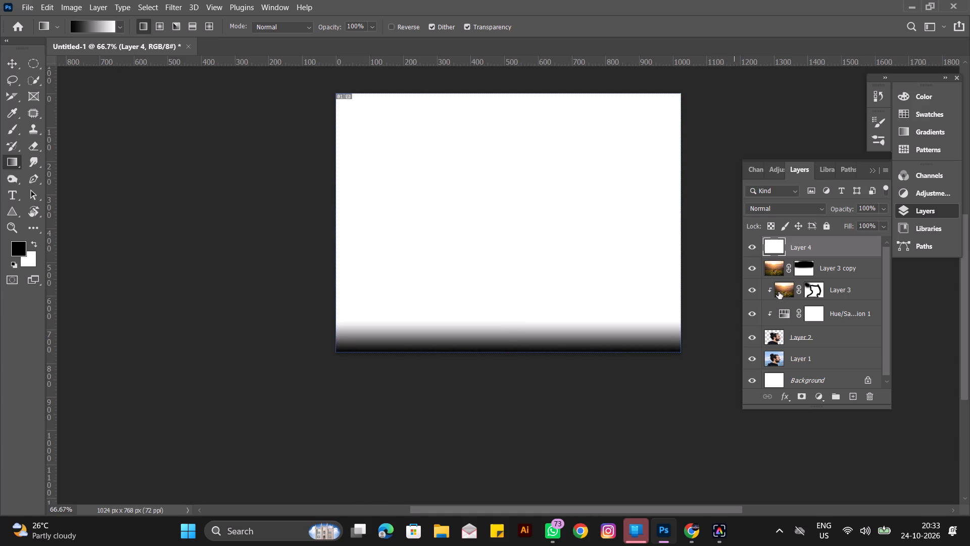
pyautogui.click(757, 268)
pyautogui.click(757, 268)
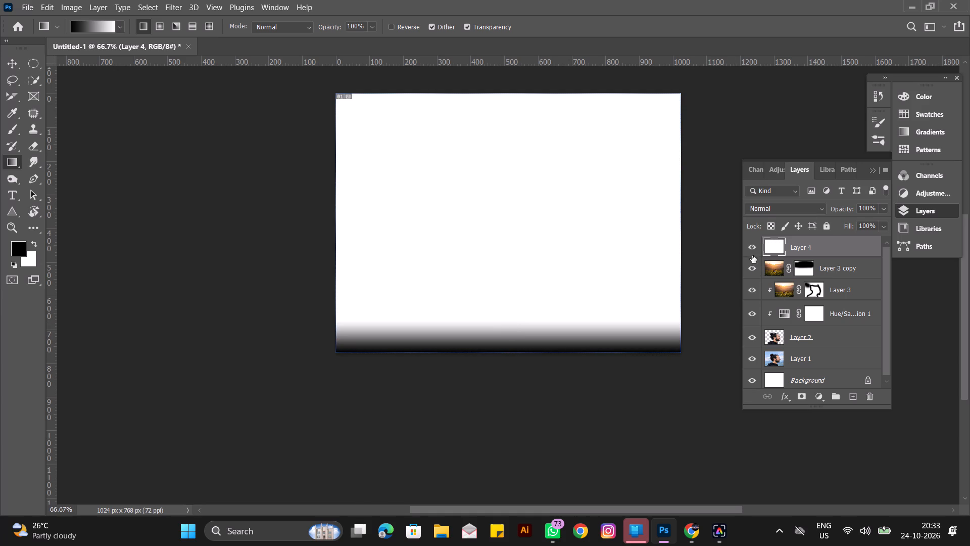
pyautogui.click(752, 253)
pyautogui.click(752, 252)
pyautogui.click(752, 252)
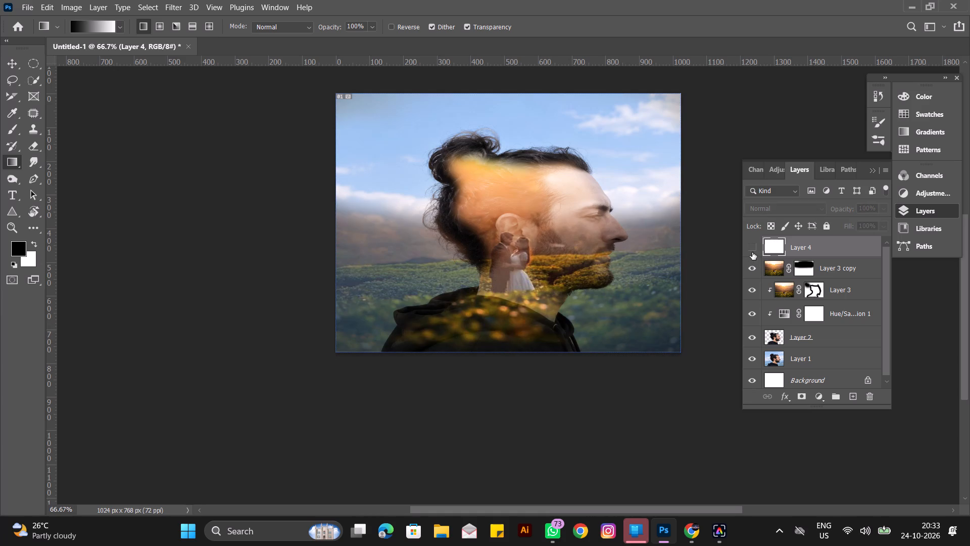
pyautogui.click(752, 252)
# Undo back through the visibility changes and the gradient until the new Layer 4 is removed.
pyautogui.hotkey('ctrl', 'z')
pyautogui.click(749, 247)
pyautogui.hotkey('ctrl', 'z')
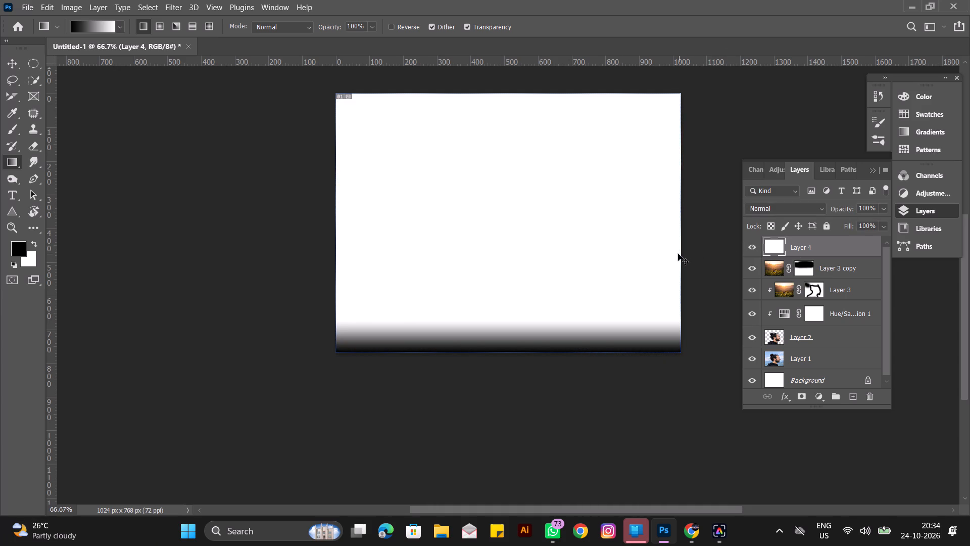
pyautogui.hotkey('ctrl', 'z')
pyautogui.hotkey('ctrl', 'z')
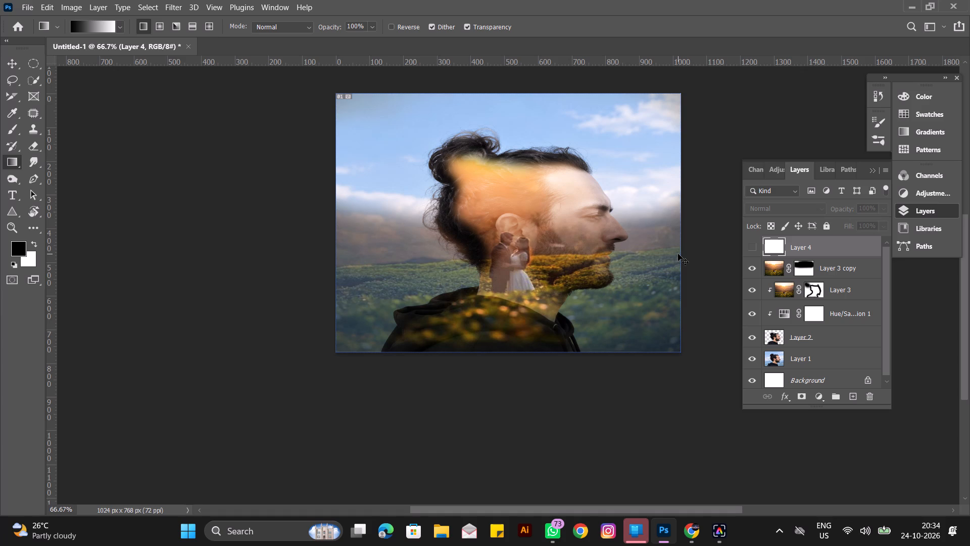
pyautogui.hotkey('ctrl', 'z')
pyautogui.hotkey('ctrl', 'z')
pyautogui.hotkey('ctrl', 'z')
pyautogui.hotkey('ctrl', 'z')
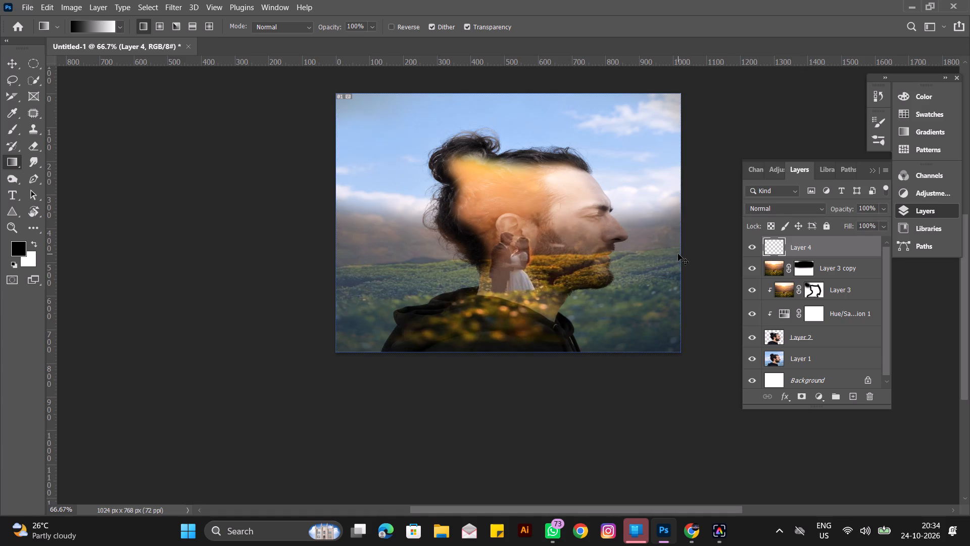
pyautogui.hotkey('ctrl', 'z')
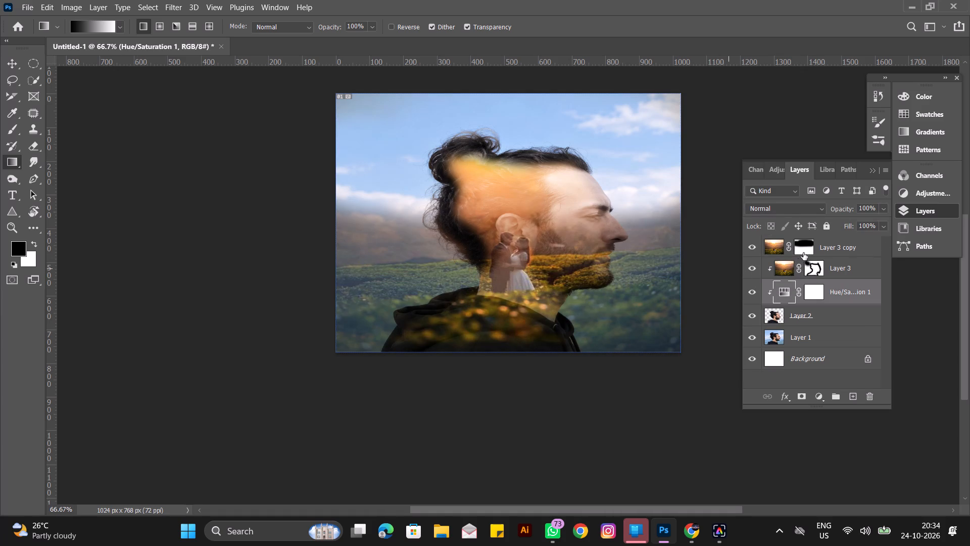
# Add a new layer above Layer 3 copy and draw a short black-to-white linear gradient upward from just below the canvas's bottom edge.
pyautogui.click(804, 248)
pyautogui.click(850, 392)
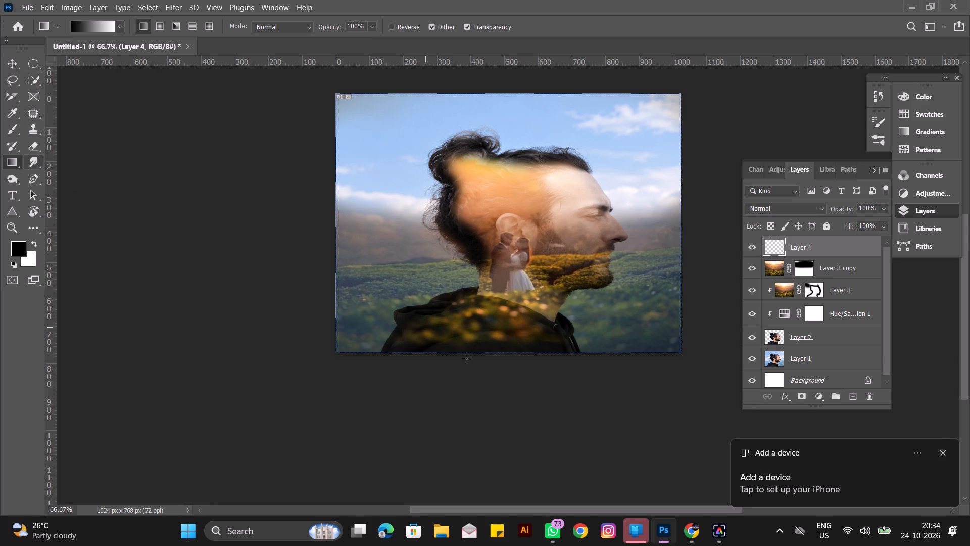
pyautogui.moveTo(510, 359); pyautogui.dragTo(507, 332)
pyautogui.moveTo(507, 332); pyautogui.dragTo(509, 328)
pyautogui.hotkey('ctrl', 'z')
pyautogui.moveTo(517, 362); pyautogui.dragTo(518, 332)
pyautogui.moveTo(518, 332); pyautogui.dragTo(518, 326)
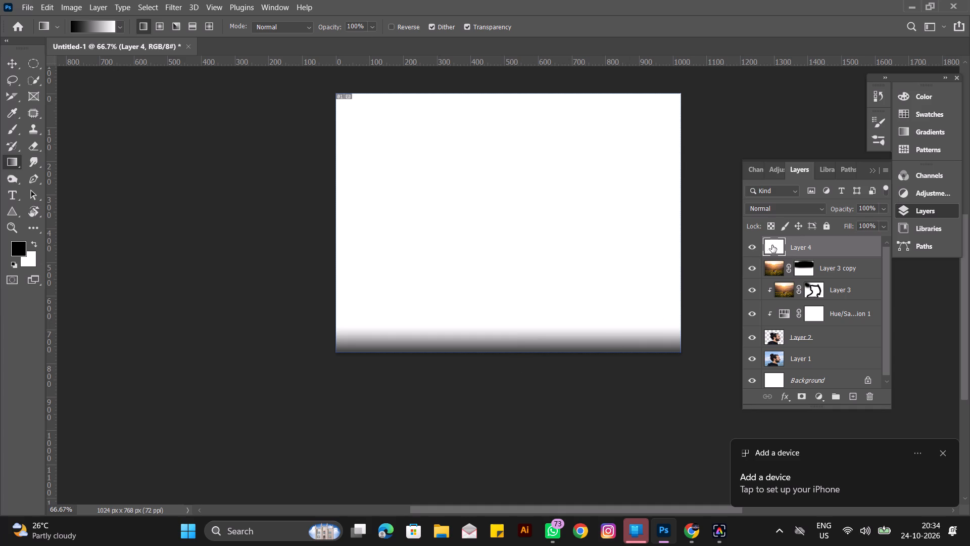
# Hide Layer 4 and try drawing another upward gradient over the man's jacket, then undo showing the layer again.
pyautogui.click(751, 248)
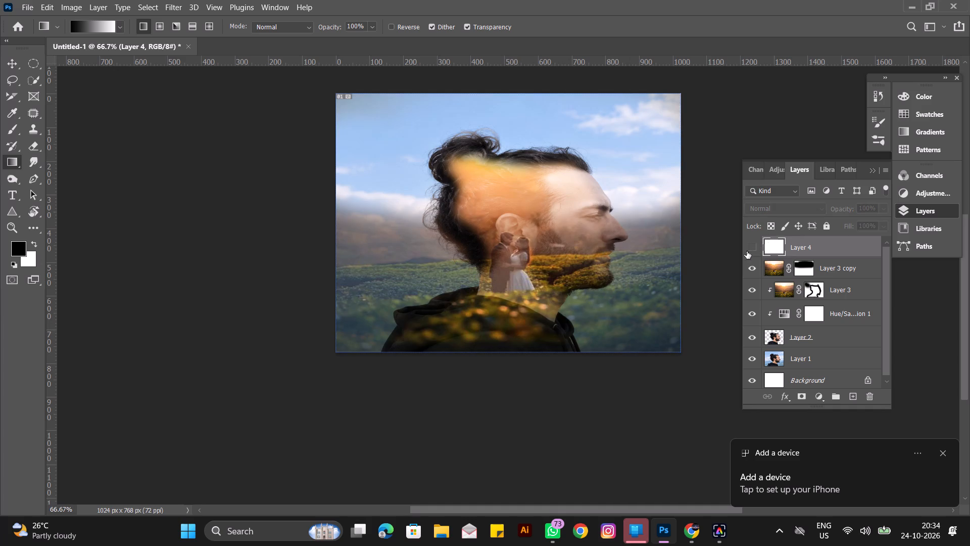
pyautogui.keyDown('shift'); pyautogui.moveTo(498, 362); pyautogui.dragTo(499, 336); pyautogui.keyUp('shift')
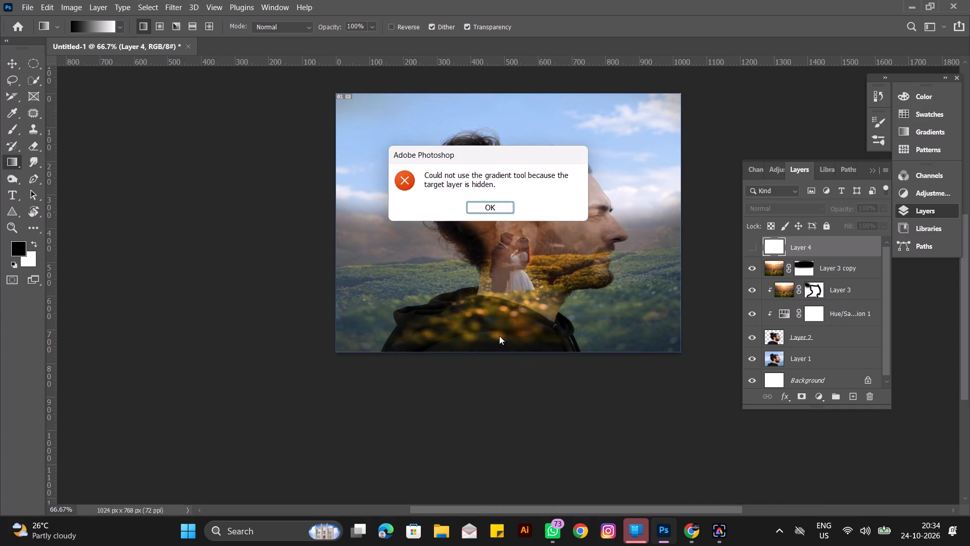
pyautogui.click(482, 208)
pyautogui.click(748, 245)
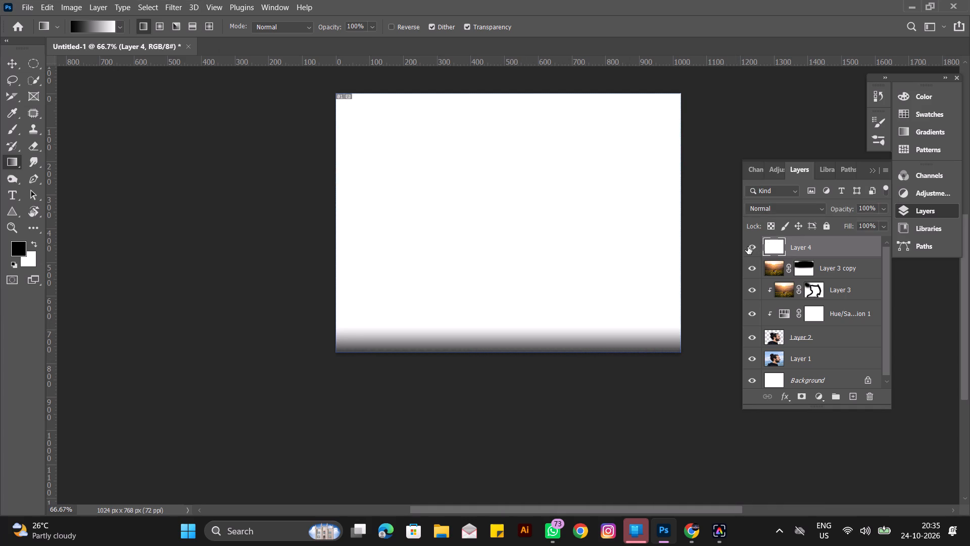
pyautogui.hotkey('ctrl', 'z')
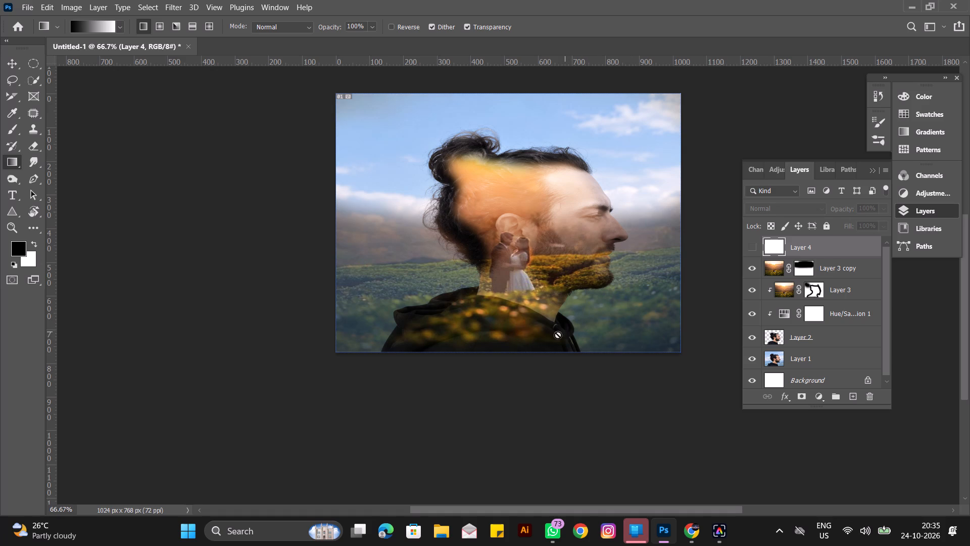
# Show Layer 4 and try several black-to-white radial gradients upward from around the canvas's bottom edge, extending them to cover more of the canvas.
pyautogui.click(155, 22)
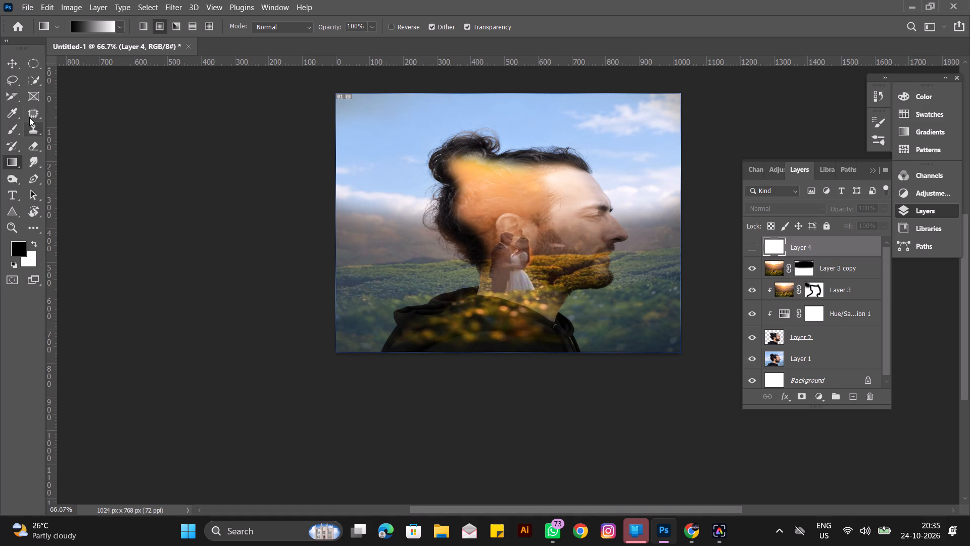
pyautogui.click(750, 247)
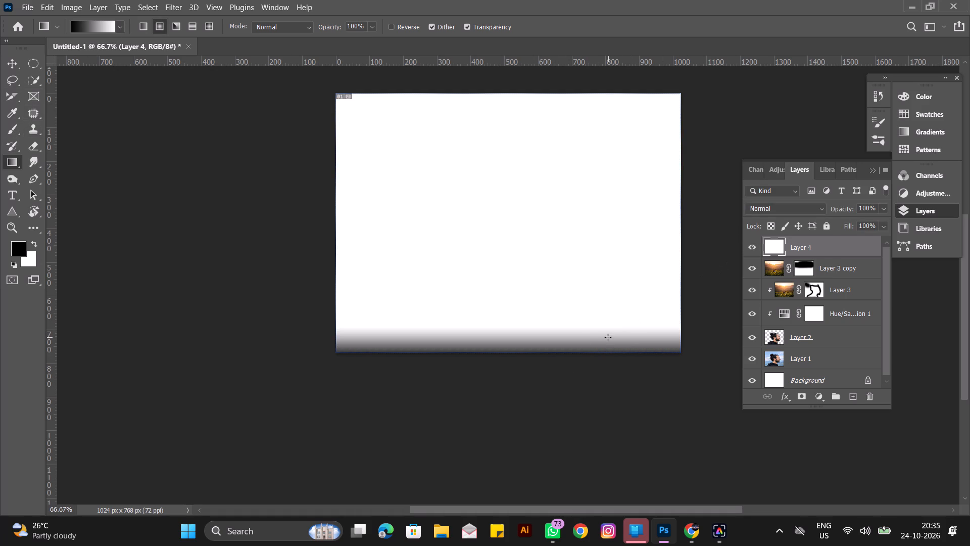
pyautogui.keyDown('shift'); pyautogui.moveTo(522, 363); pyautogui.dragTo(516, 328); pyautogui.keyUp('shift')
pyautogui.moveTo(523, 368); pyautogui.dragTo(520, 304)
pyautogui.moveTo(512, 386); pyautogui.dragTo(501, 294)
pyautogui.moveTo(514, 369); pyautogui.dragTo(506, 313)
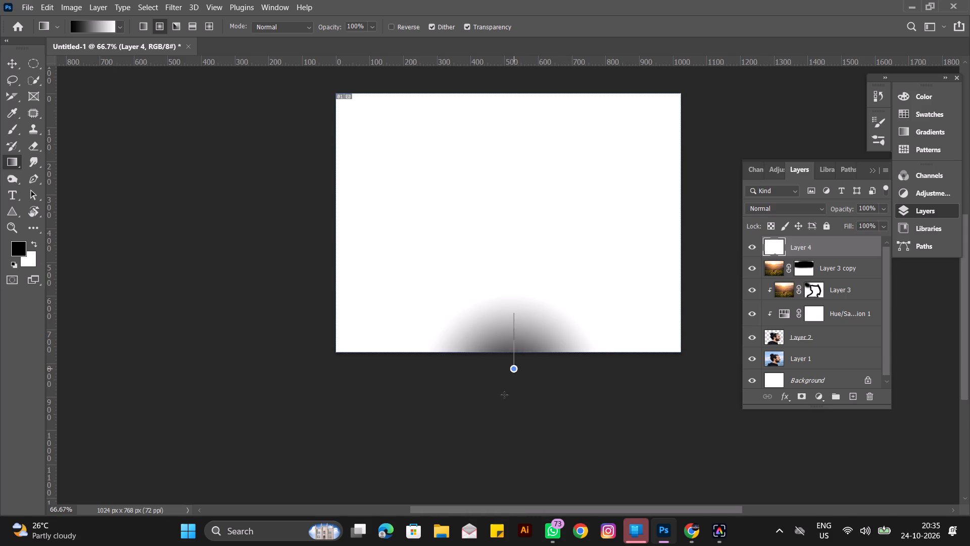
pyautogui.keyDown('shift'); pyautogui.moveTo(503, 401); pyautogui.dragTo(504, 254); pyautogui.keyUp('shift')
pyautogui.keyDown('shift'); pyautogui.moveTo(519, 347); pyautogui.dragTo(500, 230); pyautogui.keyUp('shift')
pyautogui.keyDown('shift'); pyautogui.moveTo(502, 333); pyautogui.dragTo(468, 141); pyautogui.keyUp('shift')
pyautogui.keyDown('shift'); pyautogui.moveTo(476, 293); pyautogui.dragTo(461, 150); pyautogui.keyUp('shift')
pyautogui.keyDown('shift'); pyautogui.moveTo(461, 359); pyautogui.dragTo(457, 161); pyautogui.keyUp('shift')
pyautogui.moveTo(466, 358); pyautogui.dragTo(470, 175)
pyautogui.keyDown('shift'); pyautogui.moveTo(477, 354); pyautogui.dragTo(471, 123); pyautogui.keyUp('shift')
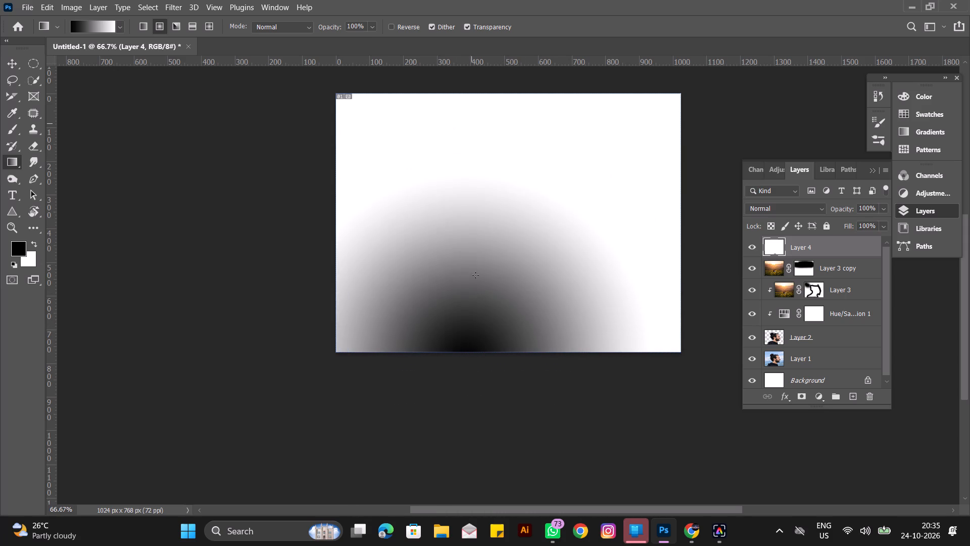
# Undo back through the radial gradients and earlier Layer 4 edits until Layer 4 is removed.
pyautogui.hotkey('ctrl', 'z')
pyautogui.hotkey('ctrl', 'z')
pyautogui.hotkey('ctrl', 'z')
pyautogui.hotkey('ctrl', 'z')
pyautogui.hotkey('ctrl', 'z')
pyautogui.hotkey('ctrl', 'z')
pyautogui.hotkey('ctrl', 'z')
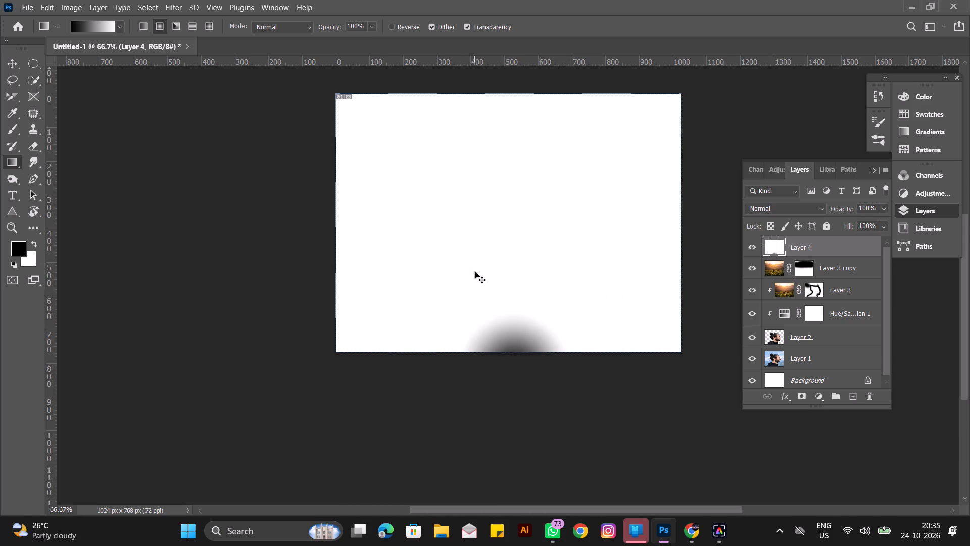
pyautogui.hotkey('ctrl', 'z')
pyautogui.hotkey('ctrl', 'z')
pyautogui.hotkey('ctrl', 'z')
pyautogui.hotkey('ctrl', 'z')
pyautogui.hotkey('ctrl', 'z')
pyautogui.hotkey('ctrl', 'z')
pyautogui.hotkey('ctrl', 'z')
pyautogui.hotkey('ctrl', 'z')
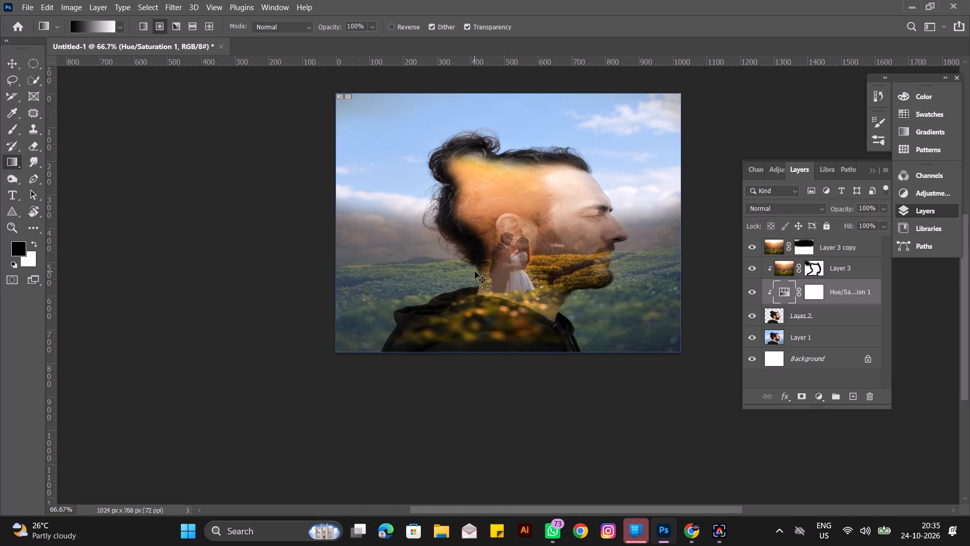
# Add a new empty layer above Layer 3 copy and switch the Gradient tool to the linear style.
pyautogui.click(814, 244)
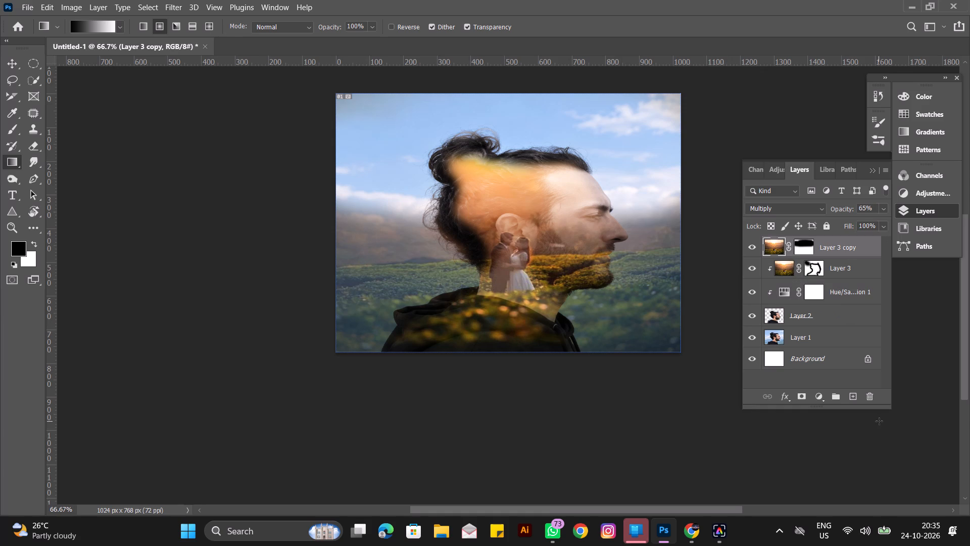
pyautogui.click(855, 401)
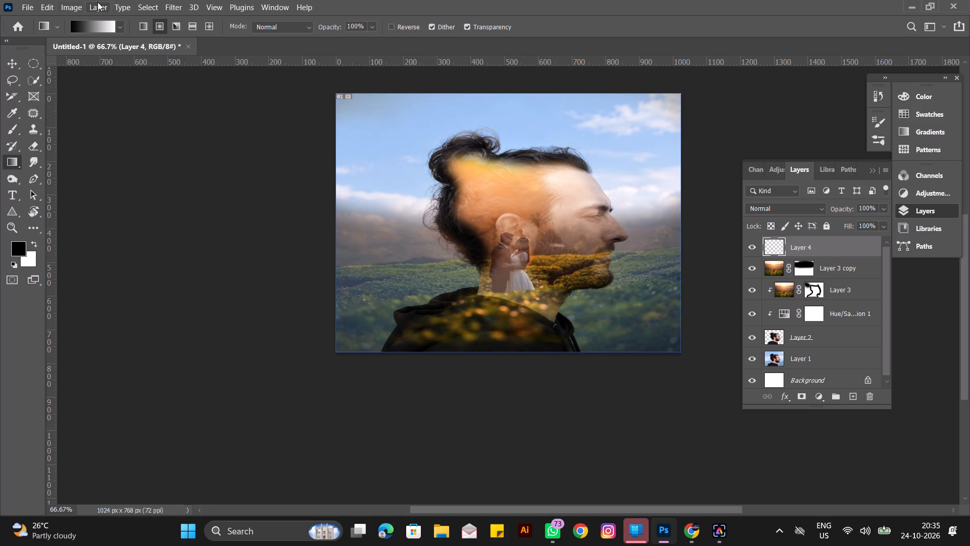
pyautogui.click(137, 21)
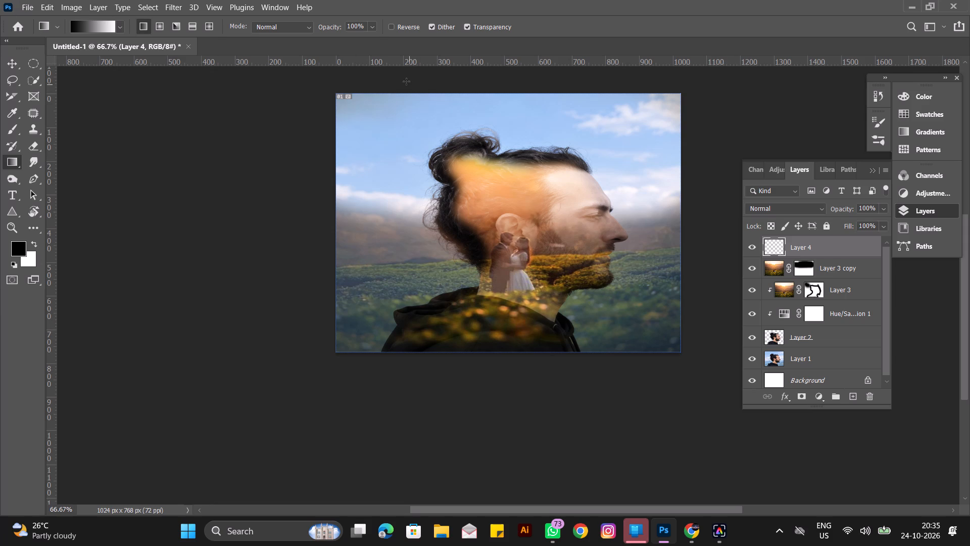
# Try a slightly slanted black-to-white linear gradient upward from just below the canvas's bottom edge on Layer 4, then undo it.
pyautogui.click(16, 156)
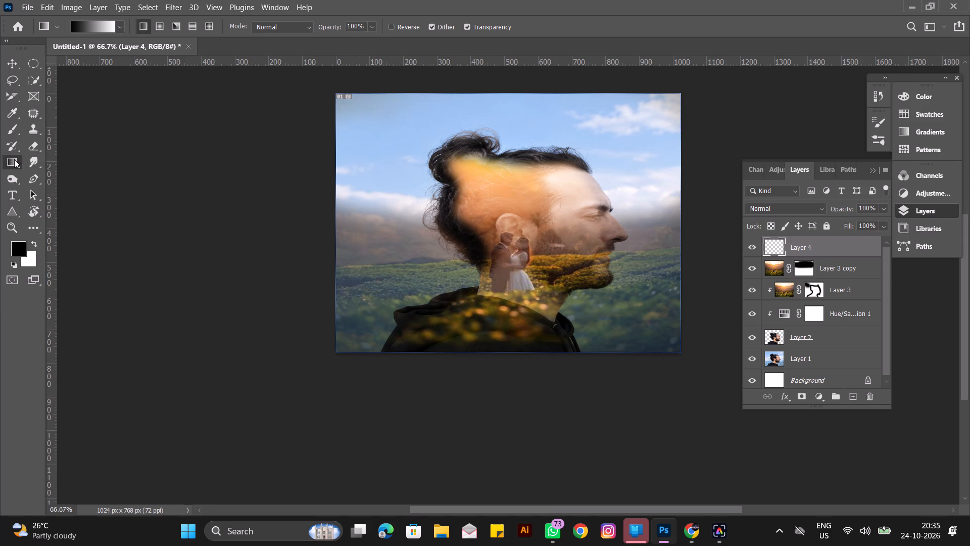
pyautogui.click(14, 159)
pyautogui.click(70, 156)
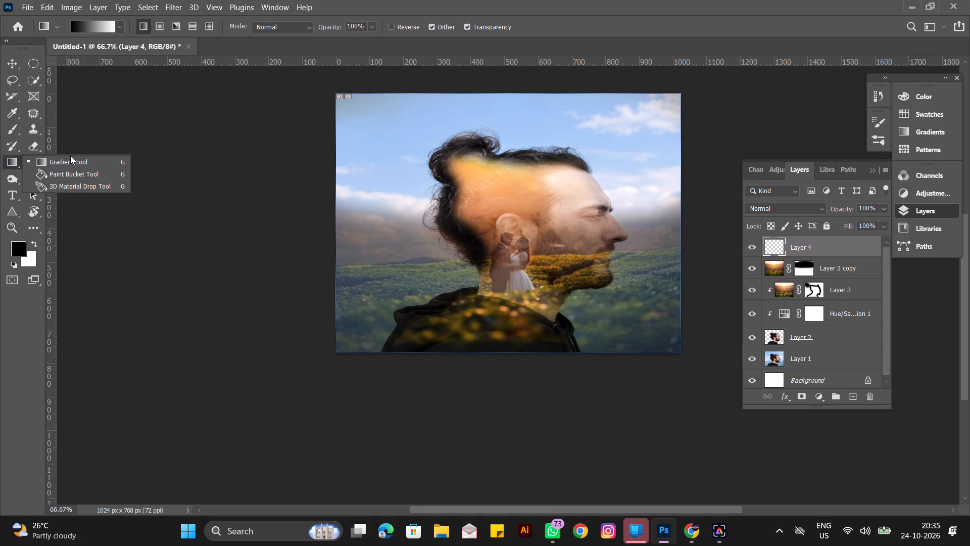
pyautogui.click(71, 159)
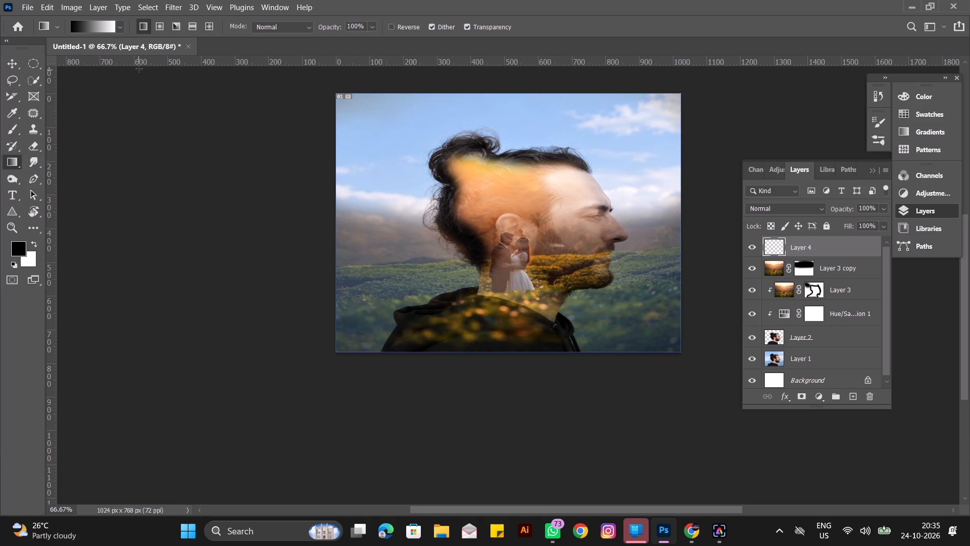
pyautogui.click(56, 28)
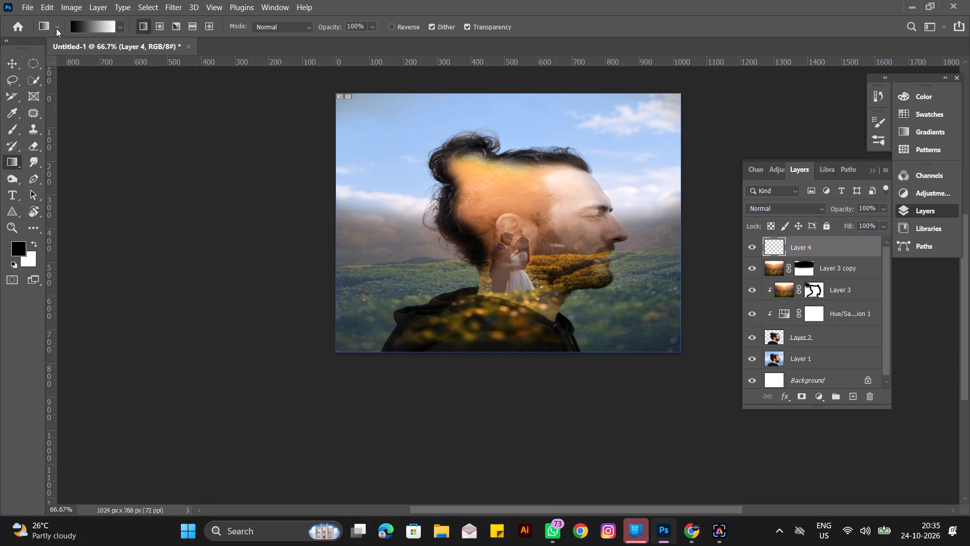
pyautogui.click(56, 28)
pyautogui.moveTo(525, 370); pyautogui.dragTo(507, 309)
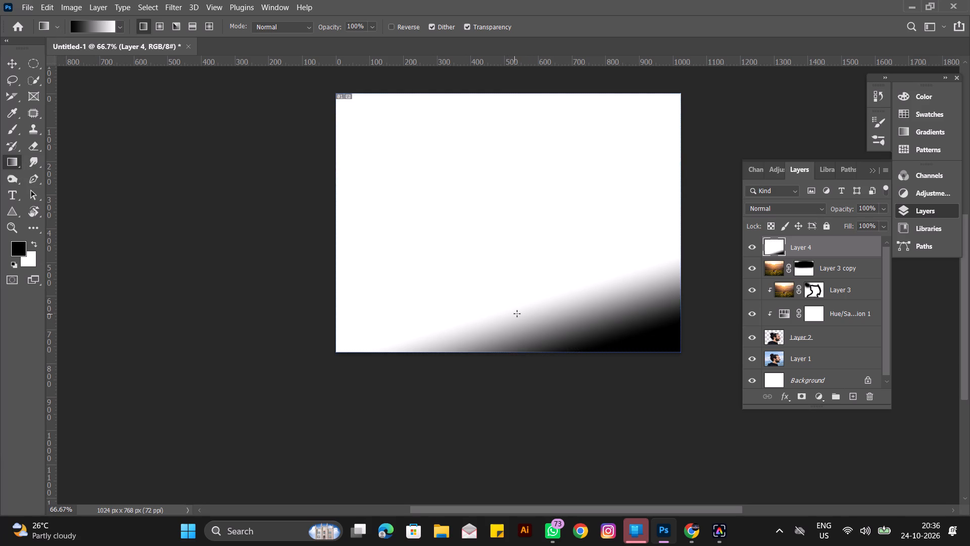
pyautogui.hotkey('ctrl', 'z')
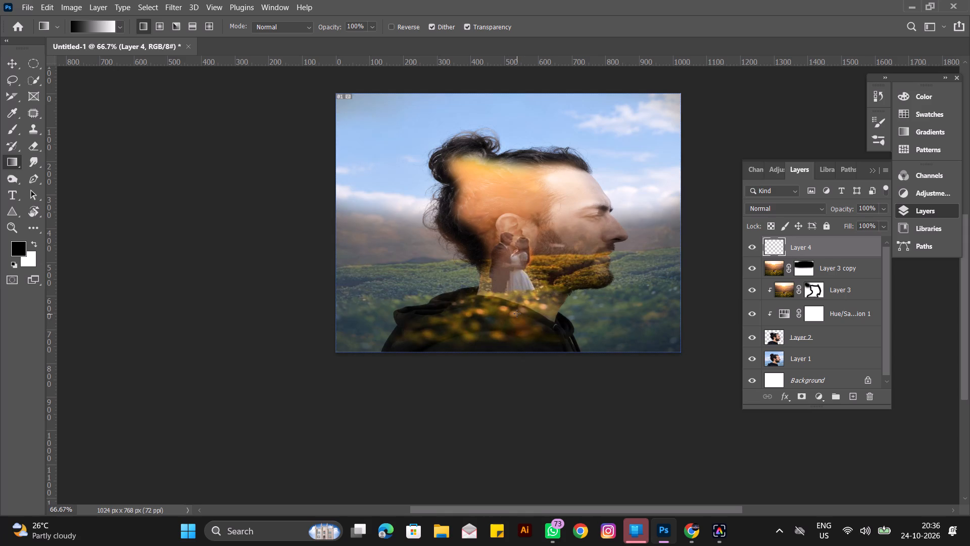